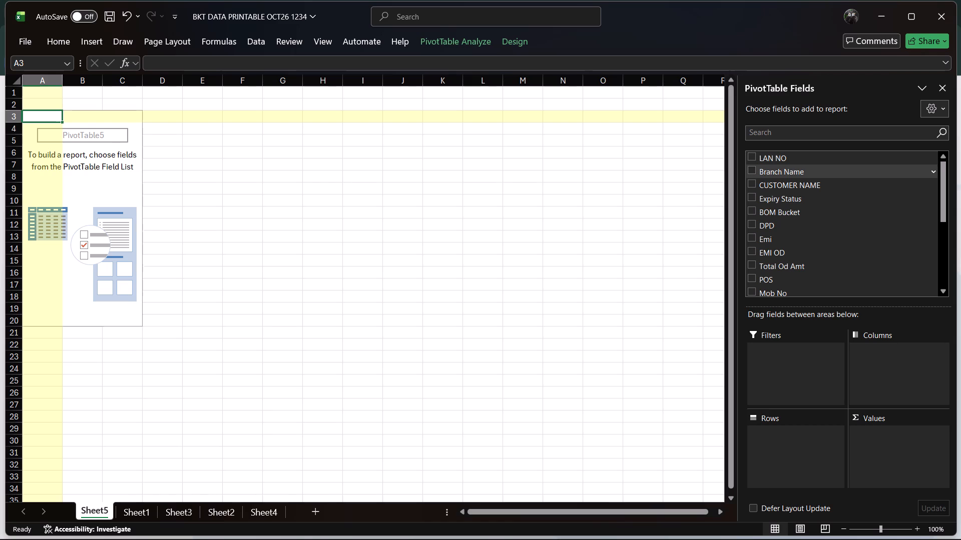
Add the Branch Name field to the empty pivot table report on Sheet5.
left_click(782, 175)
left_click(755, 170)
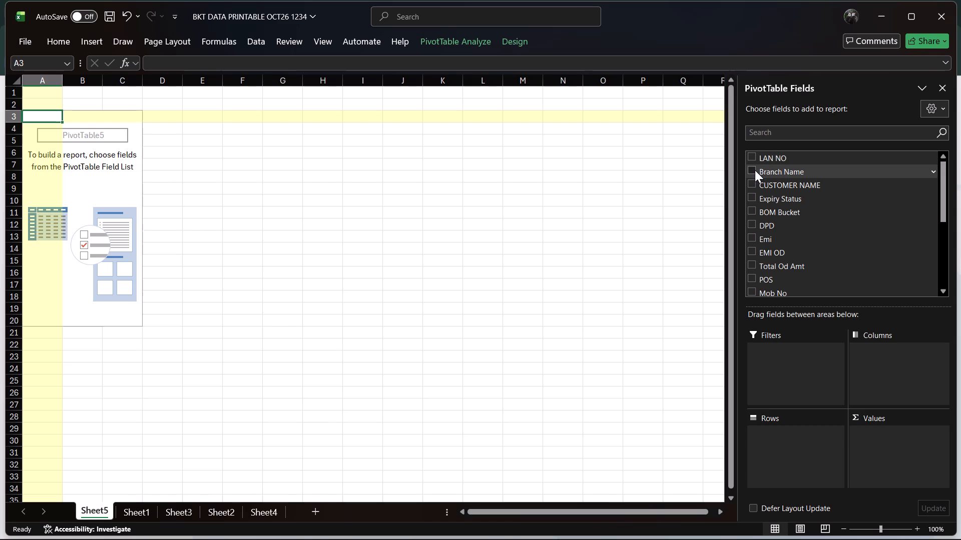
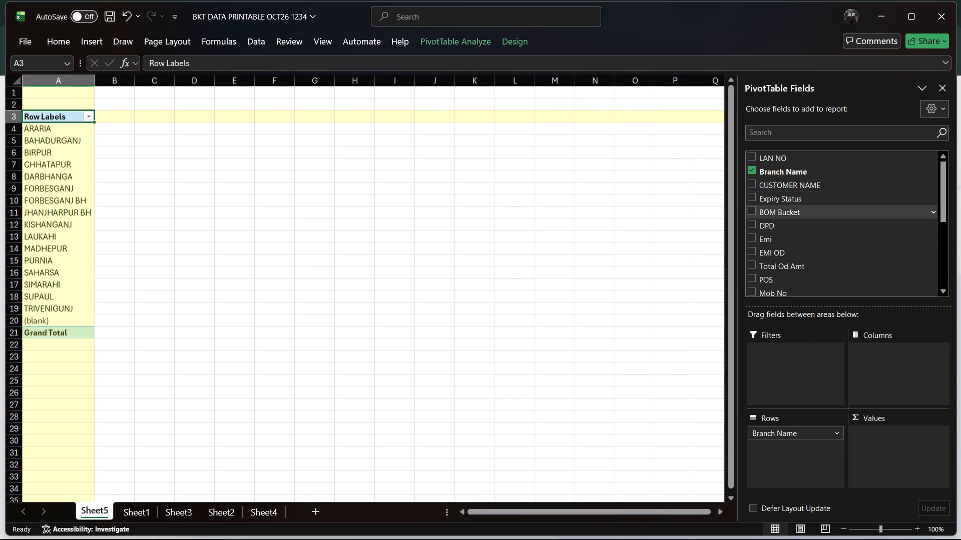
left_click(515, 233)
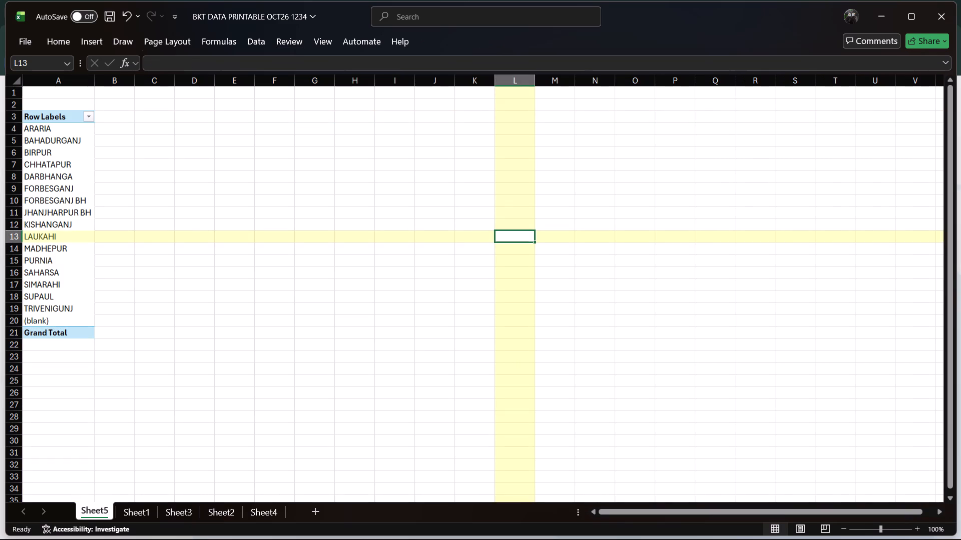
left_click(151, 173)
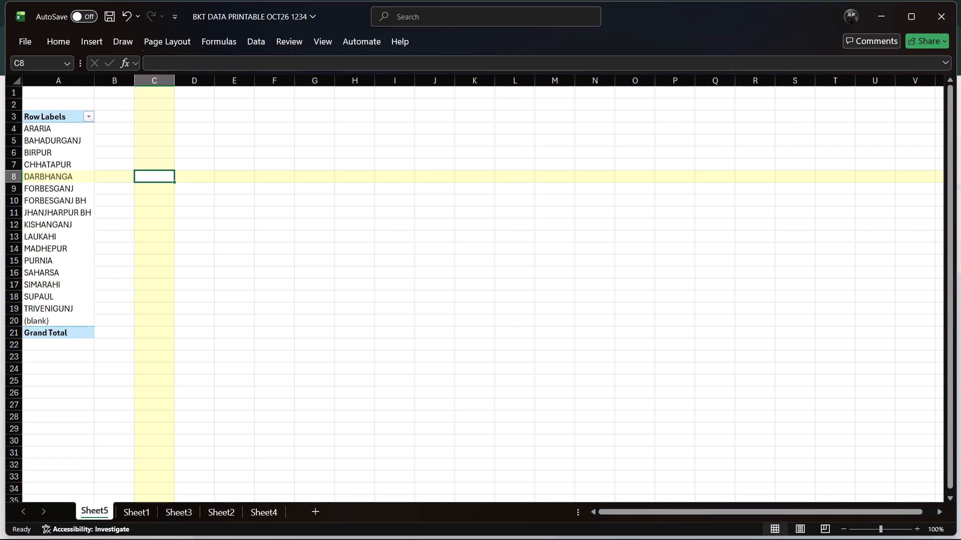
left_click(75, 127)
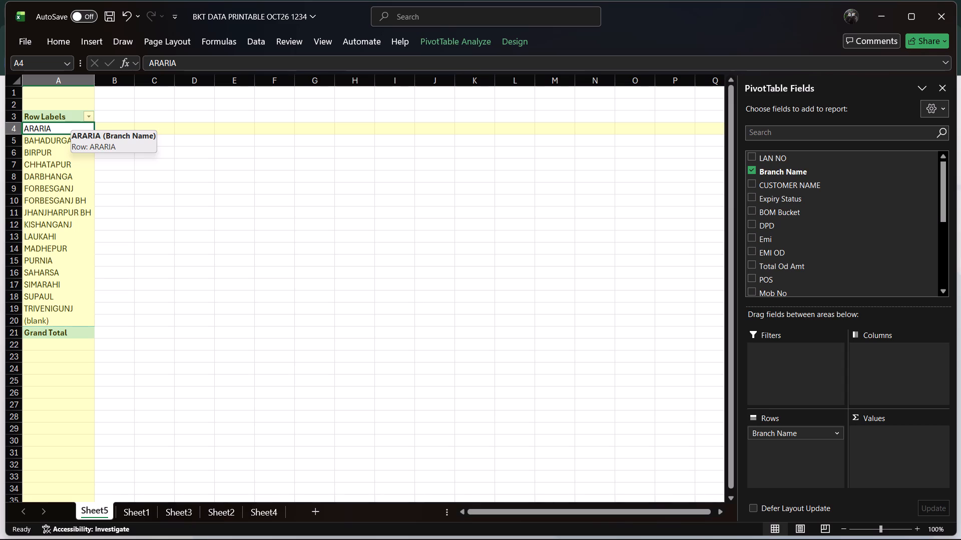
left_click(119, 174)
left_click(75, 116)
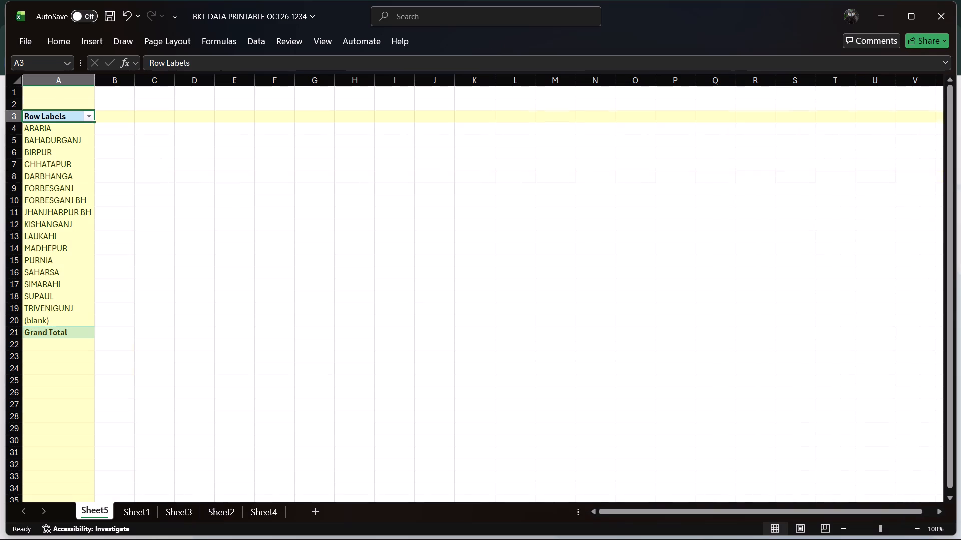
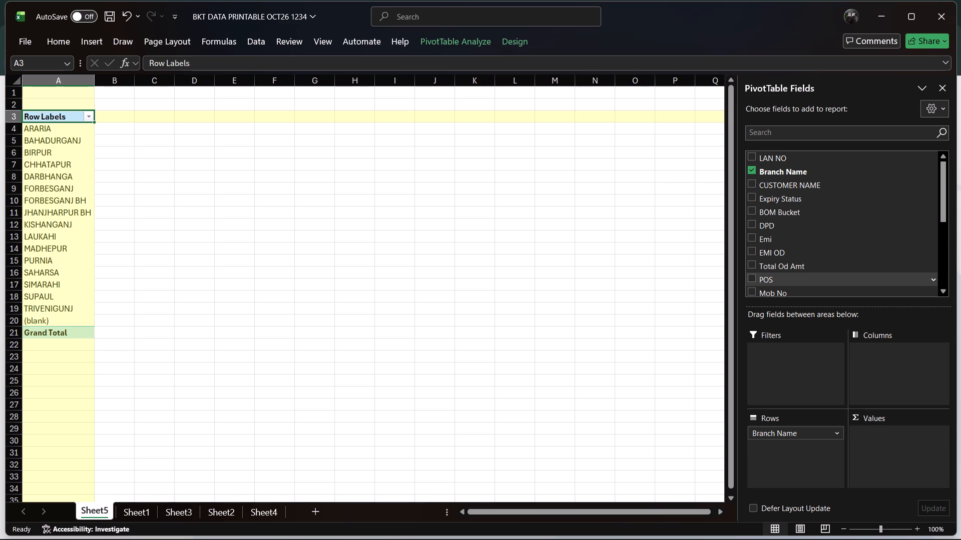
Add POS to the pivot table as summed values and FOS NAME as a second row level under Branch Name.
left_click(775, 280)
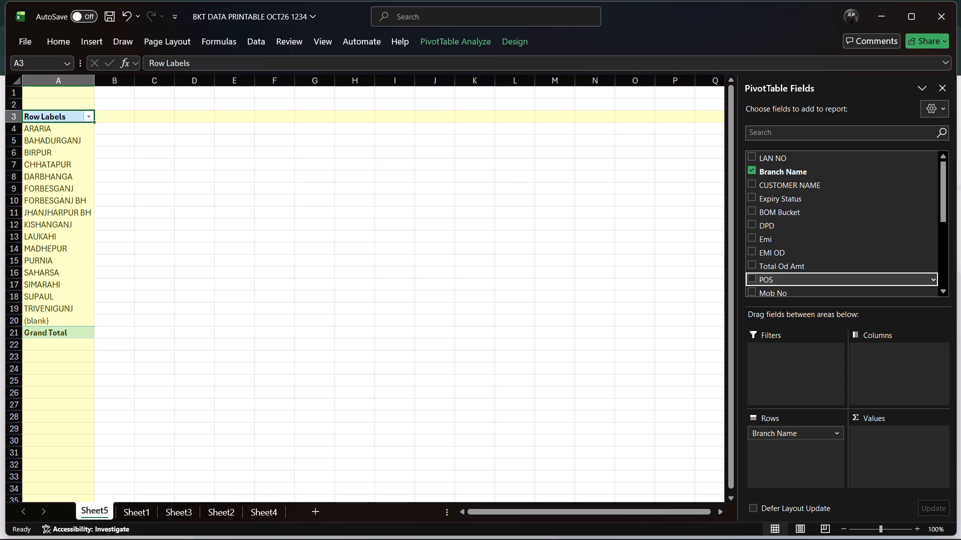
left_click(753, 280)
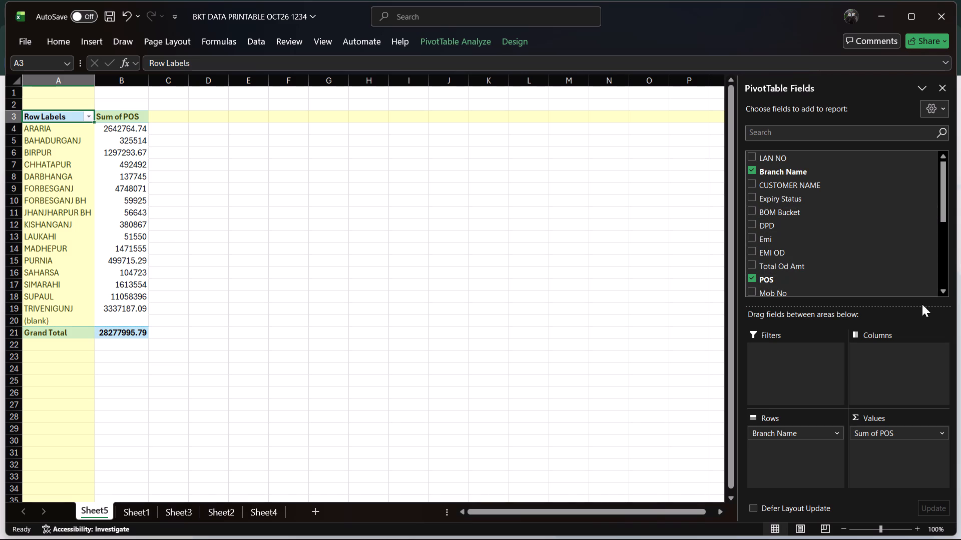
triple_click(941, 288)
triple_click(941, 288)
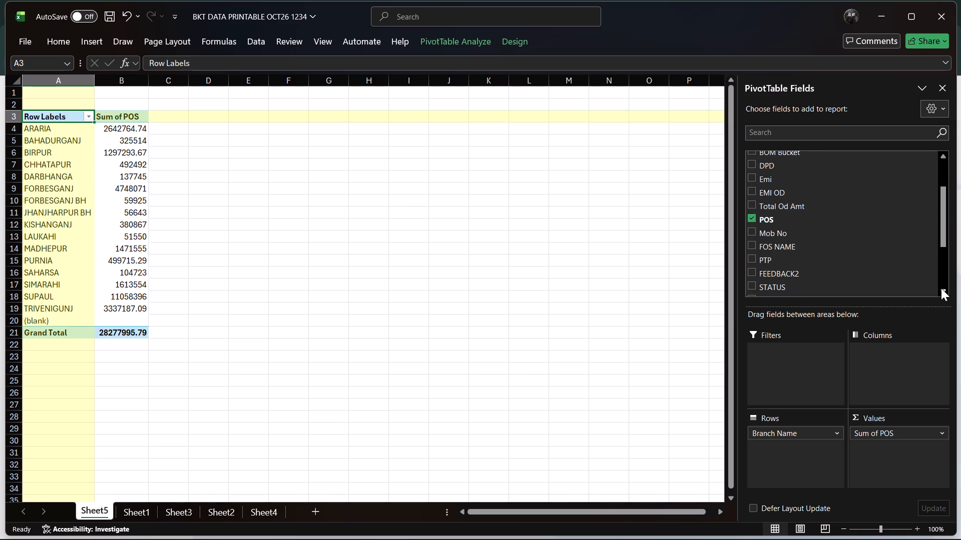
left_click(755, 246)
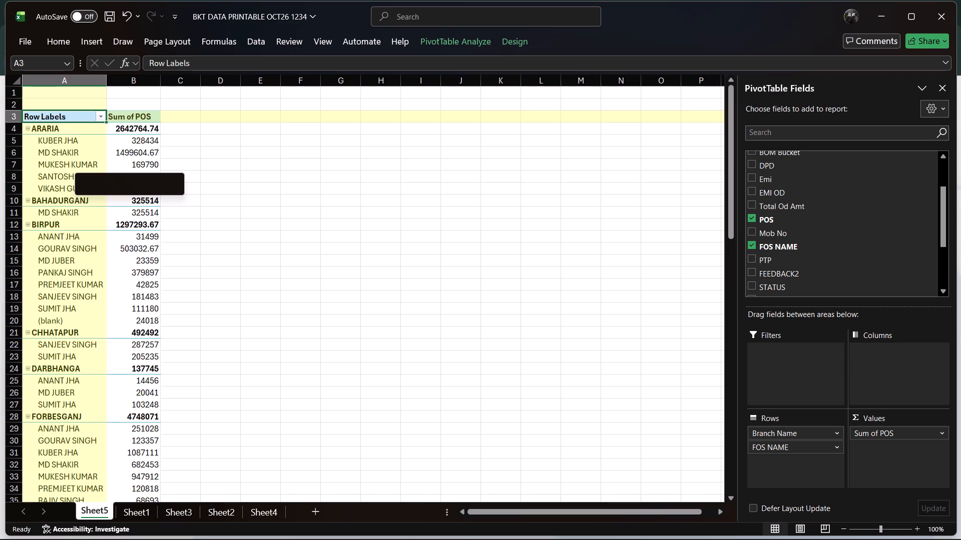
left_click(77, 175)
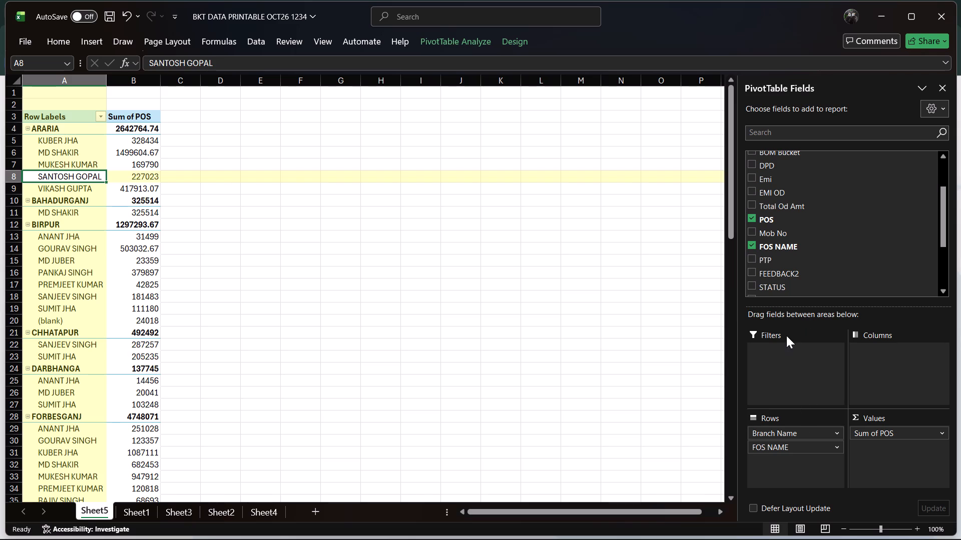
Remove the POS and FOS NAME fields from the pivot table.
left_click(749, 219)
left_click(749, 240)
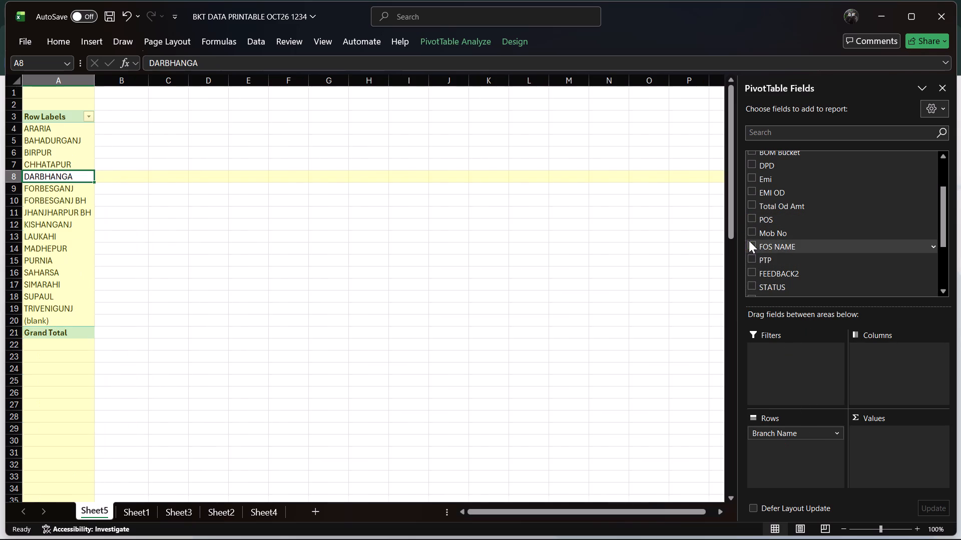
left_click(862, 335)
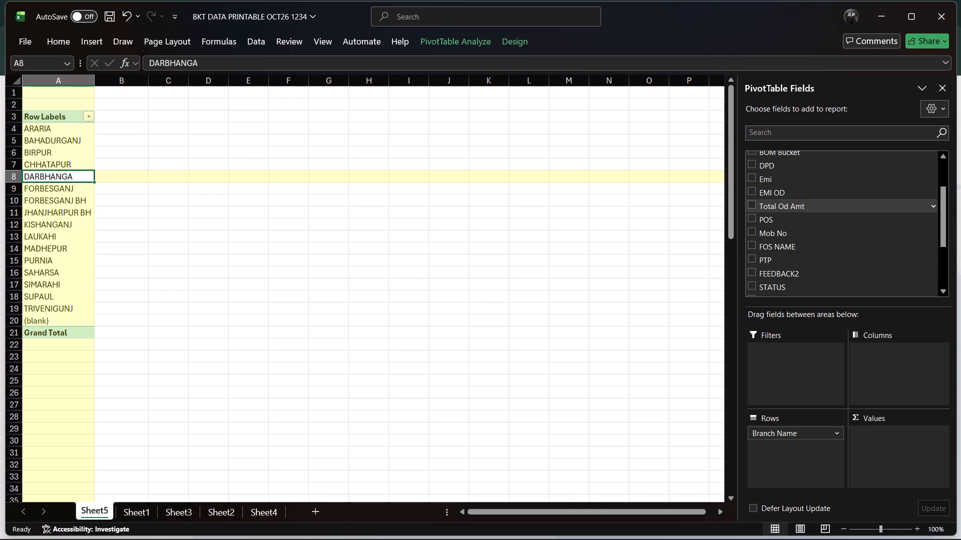
Remove the Branch Name field so the pivot table on Sheet5 is empty.
triple_click(945, 159)
triple_click(945, 159)
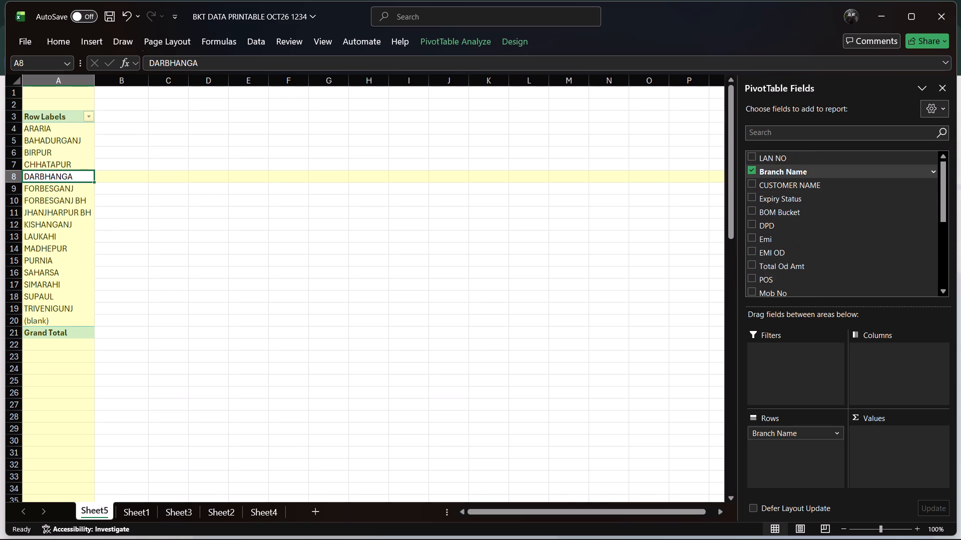
left_click(754, 170)
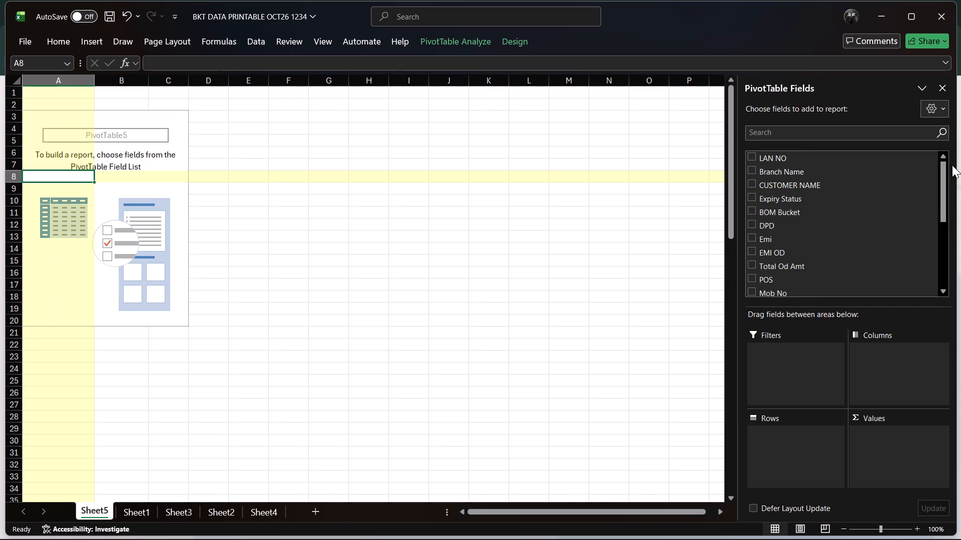
Look through the full list of available pivot fields for the one to build the report on.
left_click(939, 158)
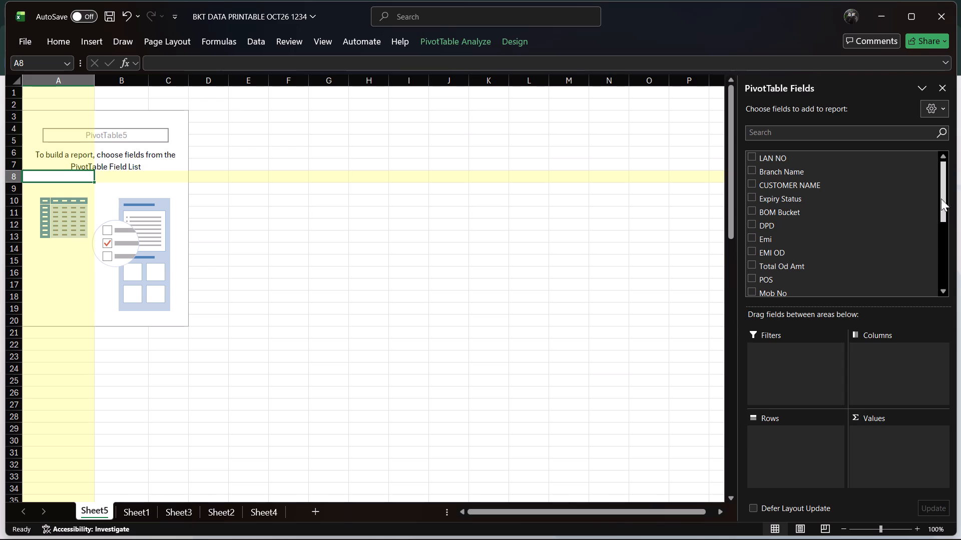
double_click(940, 288)
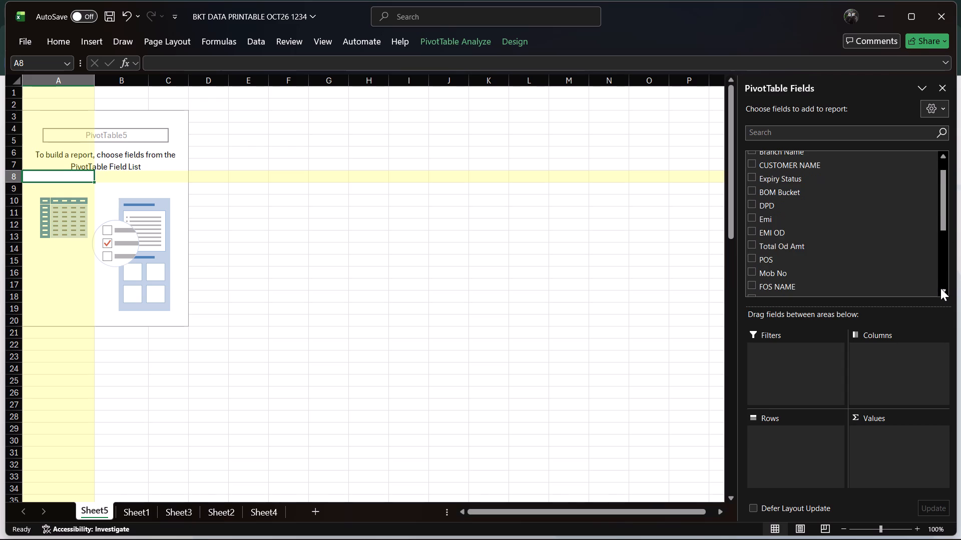
double_click(940, 288)
double_click(940, 288)
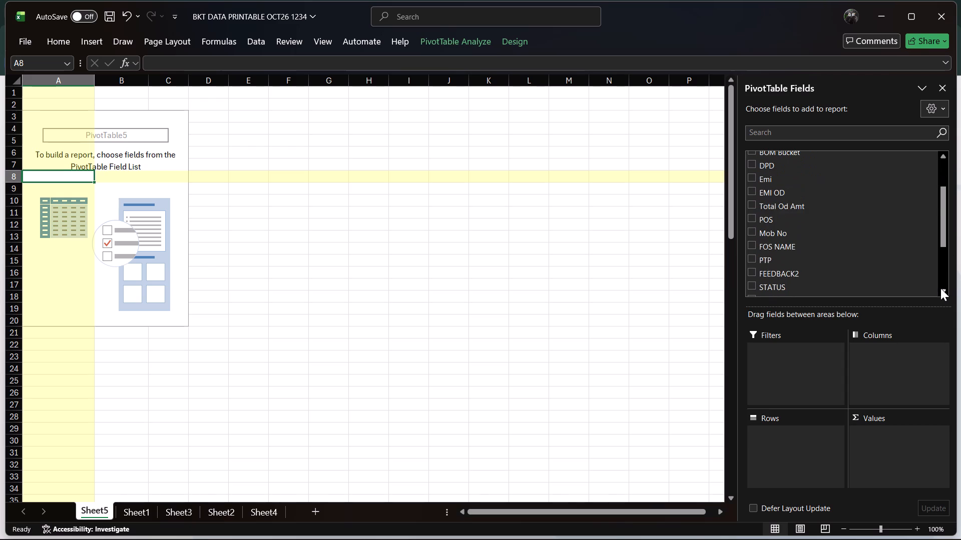
triple_click(940, 288)
double_click(940, 288)
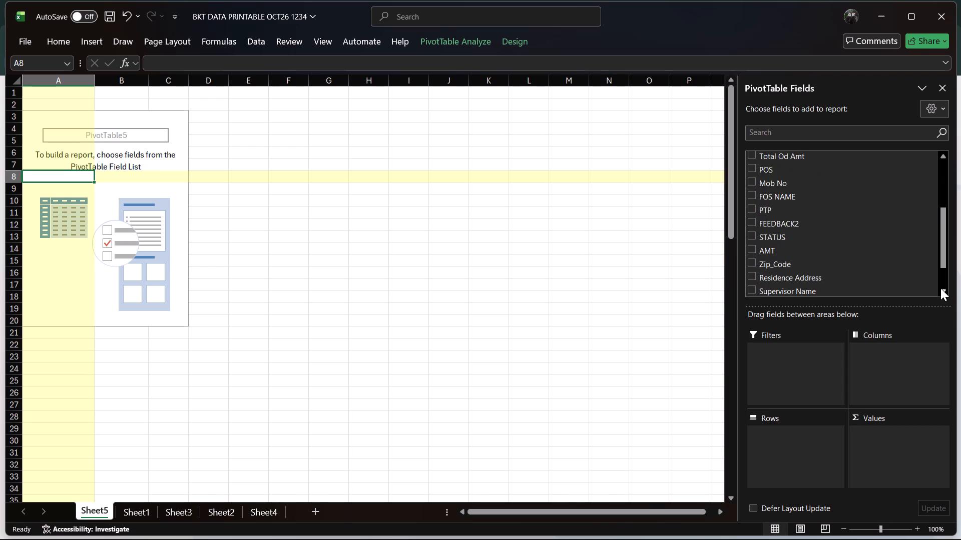
double_click(940, 288)
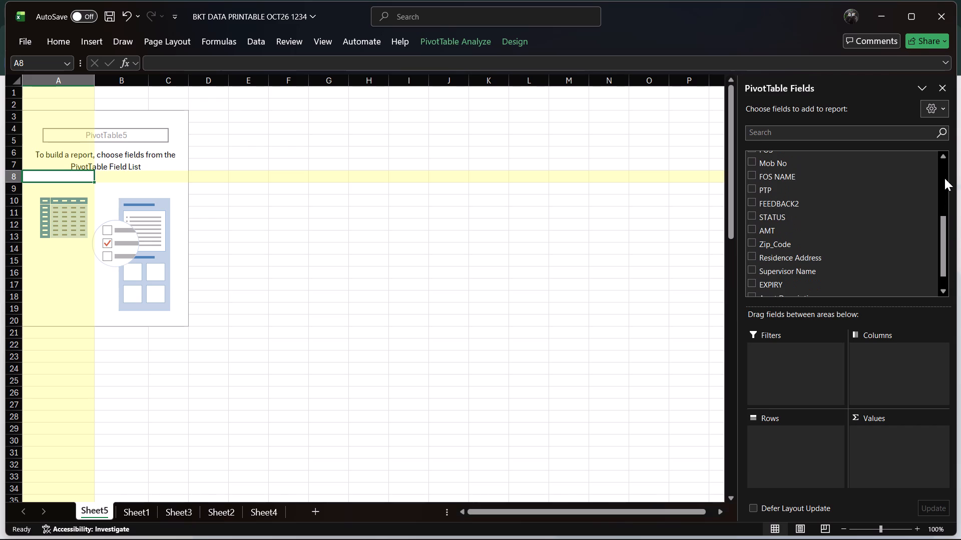
triple_click(940, 158)
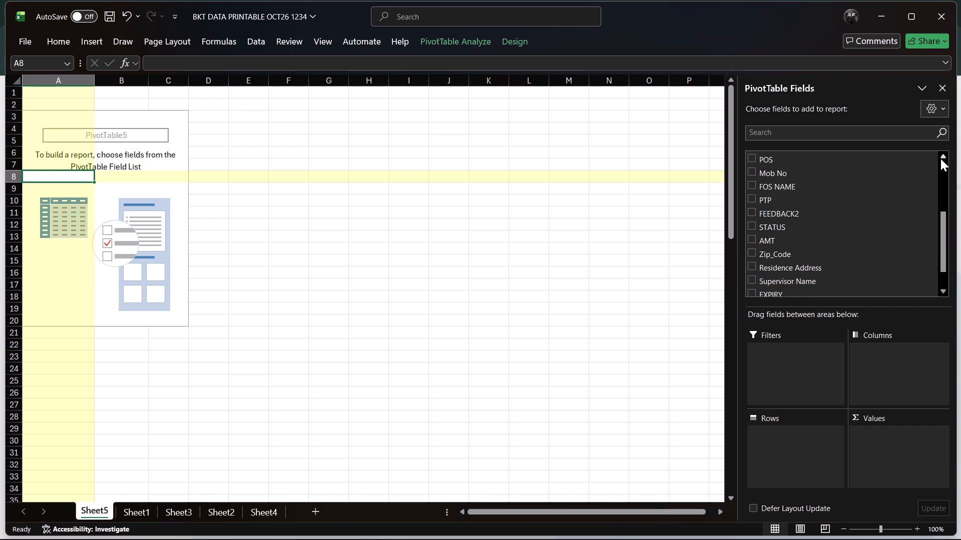
left_click(940, 158)
triple_click(940, 158)
triple_click(940, 158)
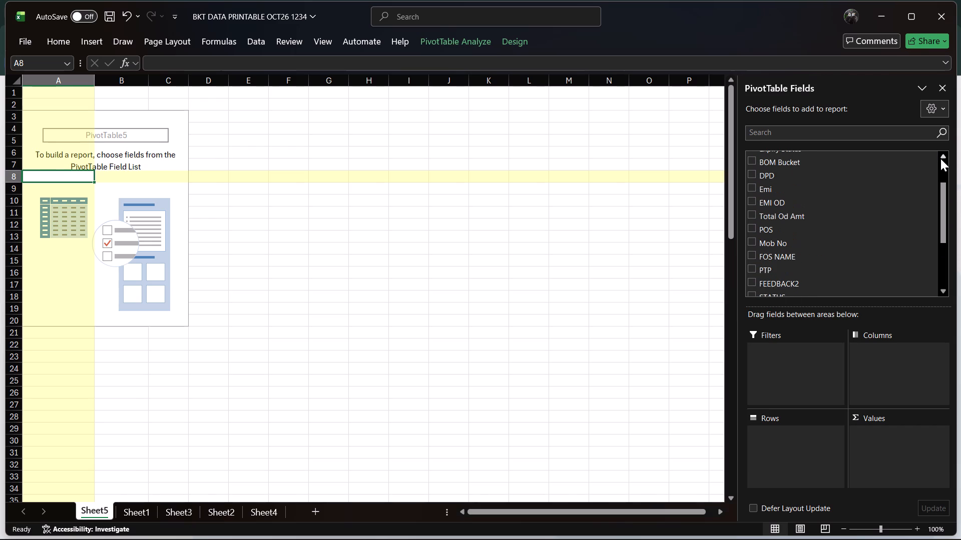
left_click(940, 158)
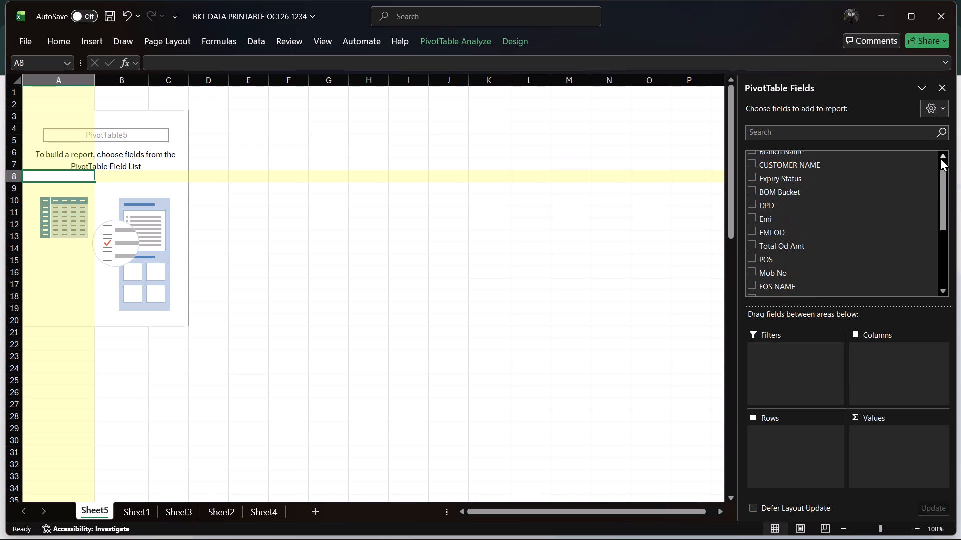
double_click(940, 158)
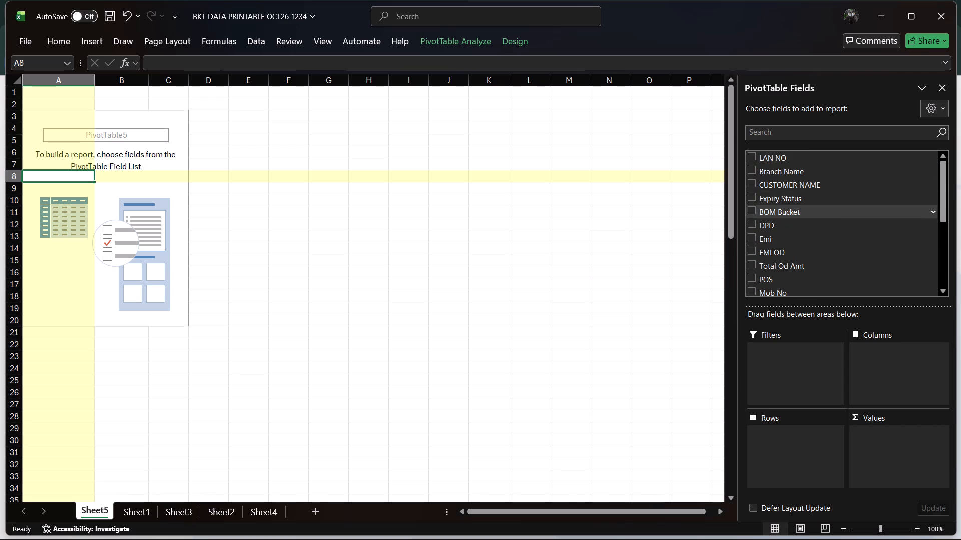
Add the DPD field to the pivot table and move it from Values to Rows.
left_click_drag(839, 224, 780, 233)
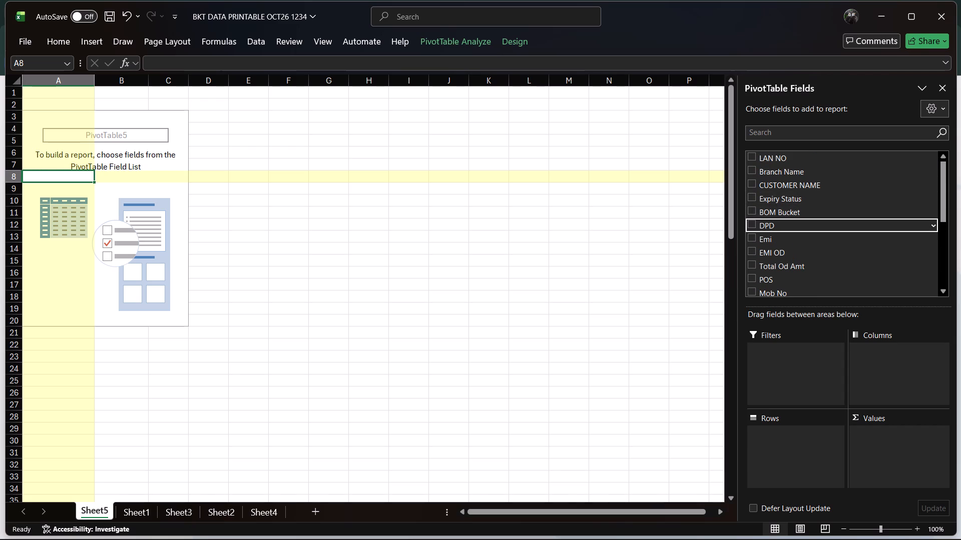
left_click_drag(780, 233, 755, 229)
left_click(755, 229)
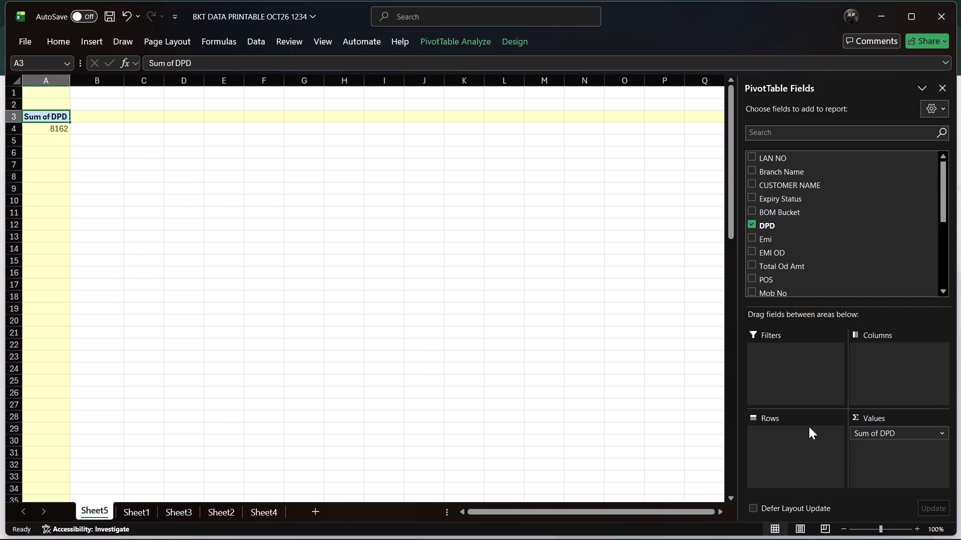
left_click_drag(871, 428, 781, 439)
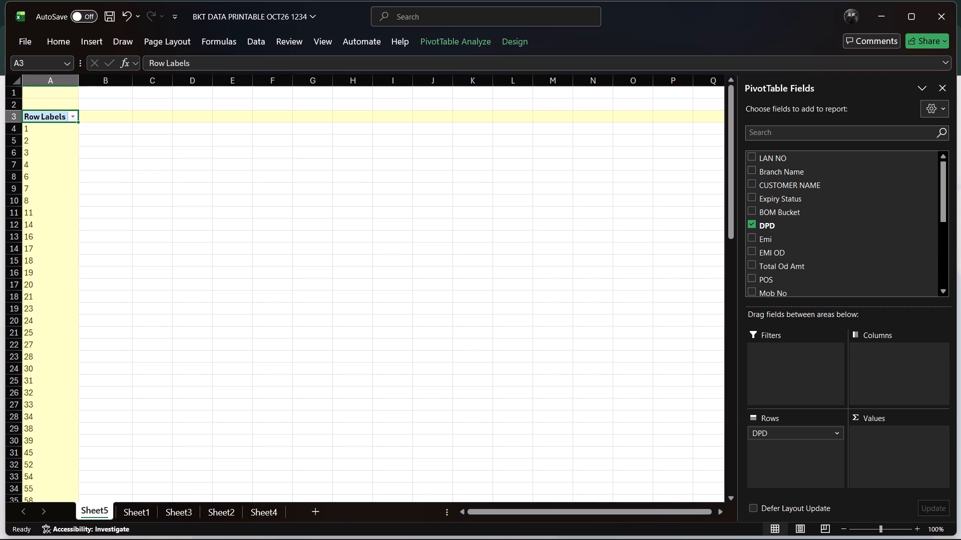
Review the DPD row labels and look through the remaining pivot fields from LAN NO to Asset Description.
scroll(63, 416, "down", 3)
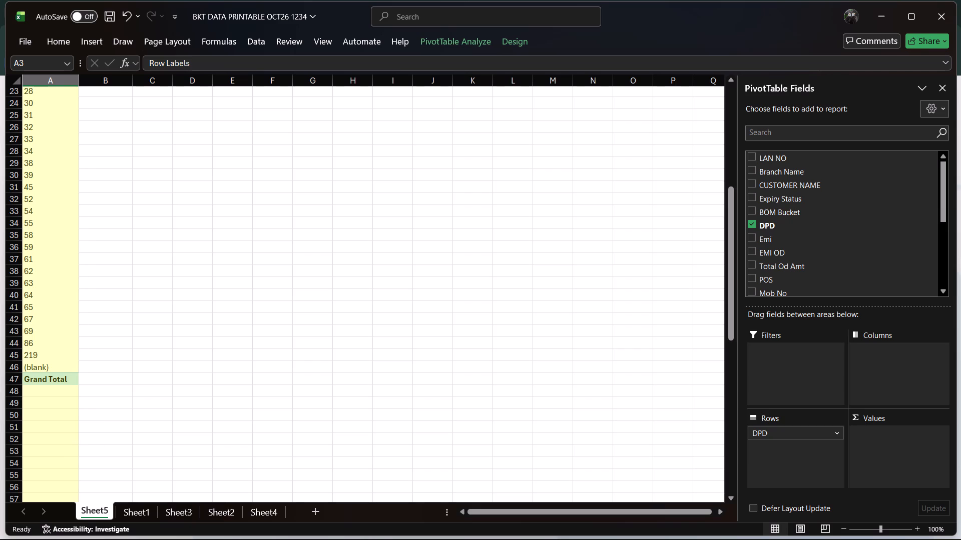
scroll(63, 416, "up", 3)
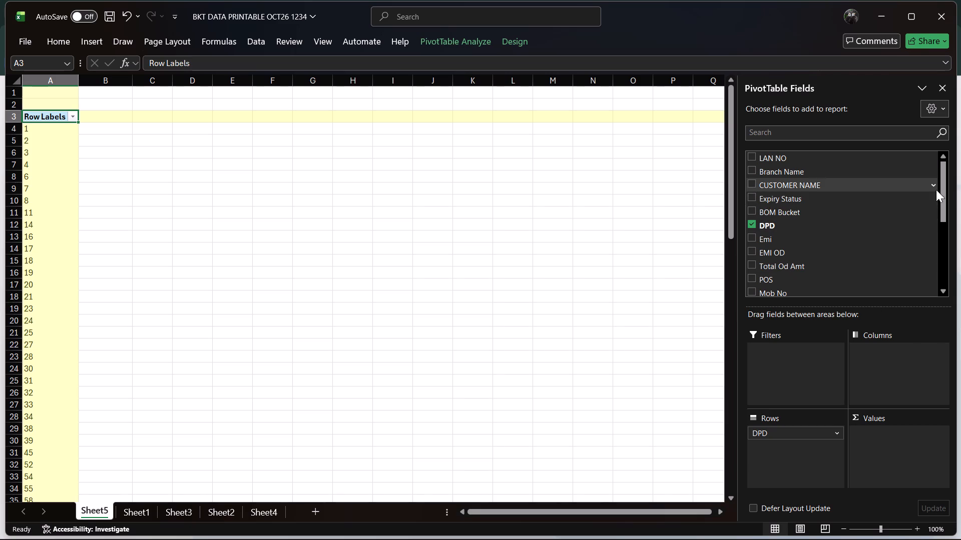
triple_click(943, 158)
left_click(943, 158)
triple_click(943, 288)
triple_click(943, 288)
double_click(943, 288)
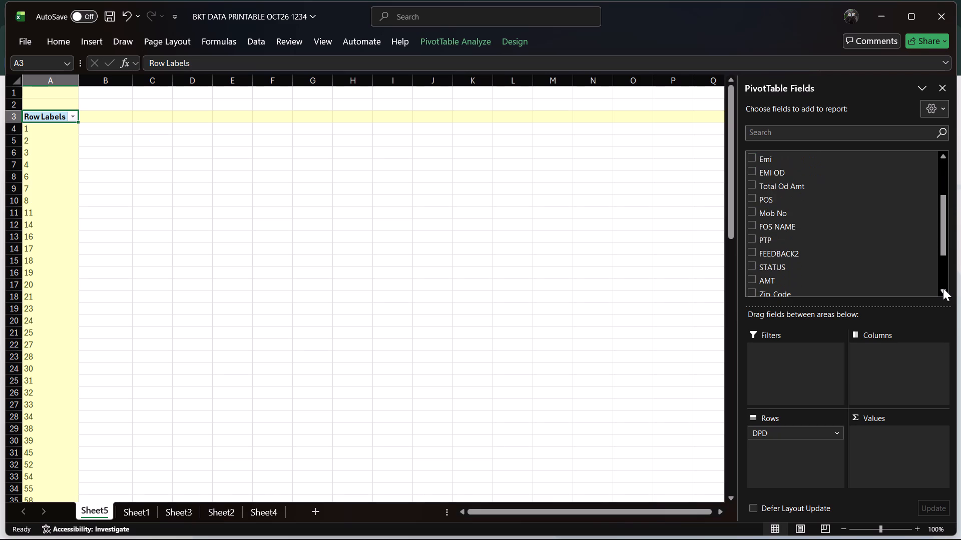
triple_click(943, 288)
triple_click(943, 288)
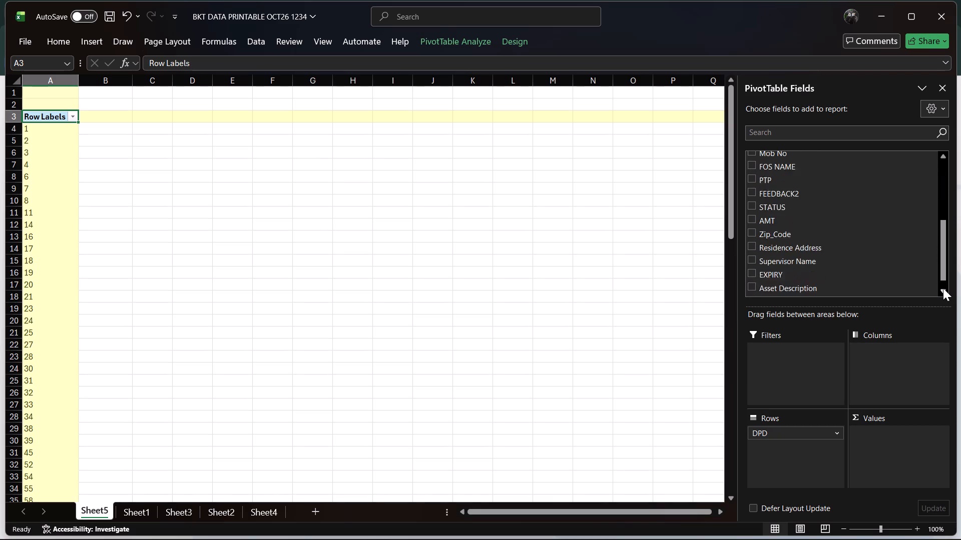
double_click(943, 288)
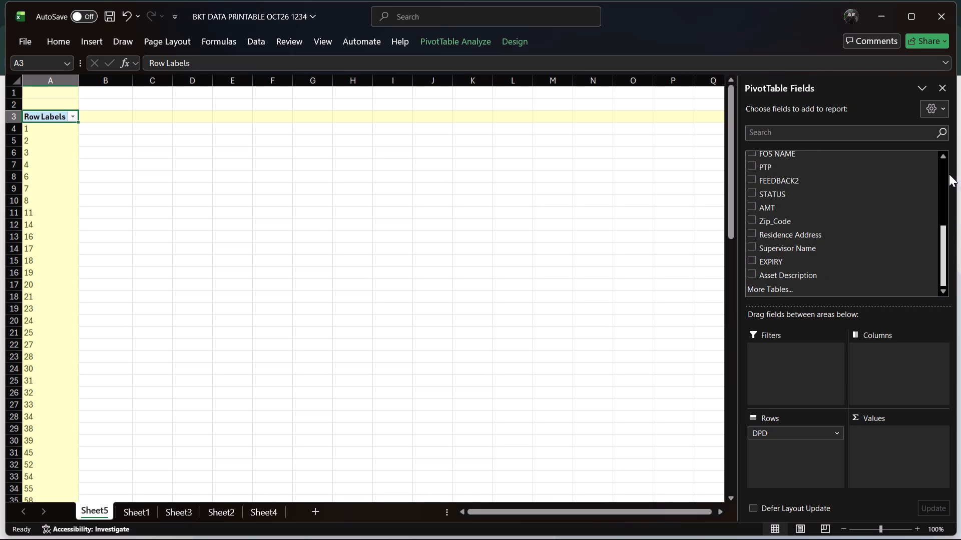
triple_click(943, 155)
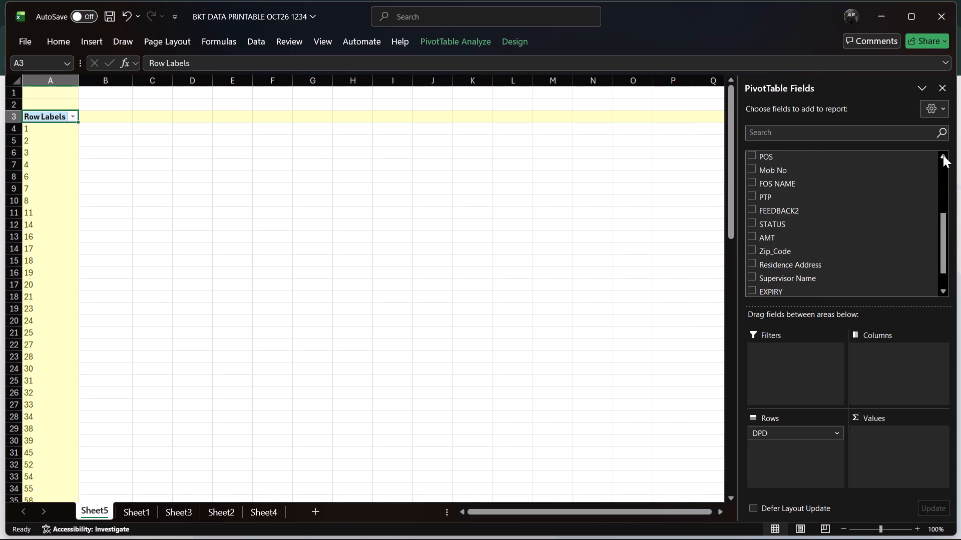
left_click(943, 155)
left_click(943, 155)
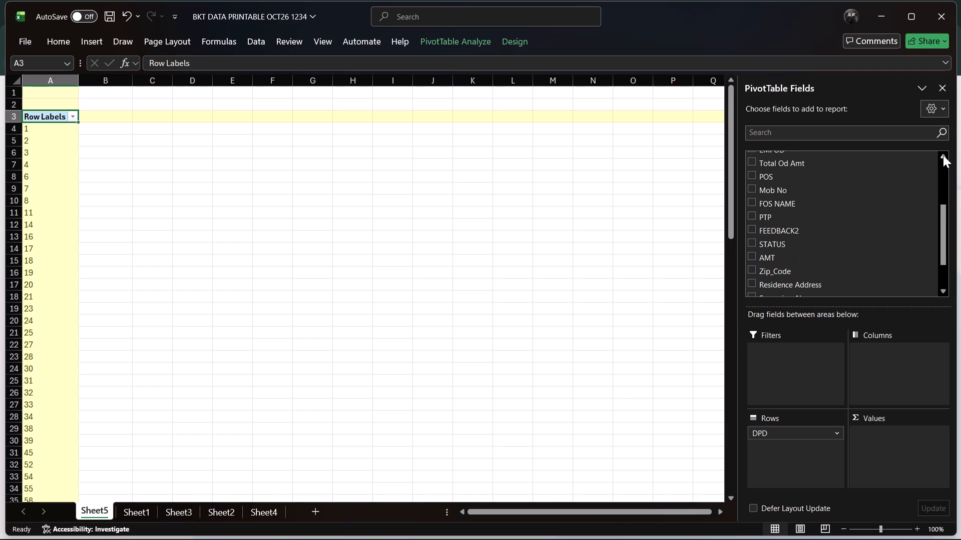
double_click(943, 155)
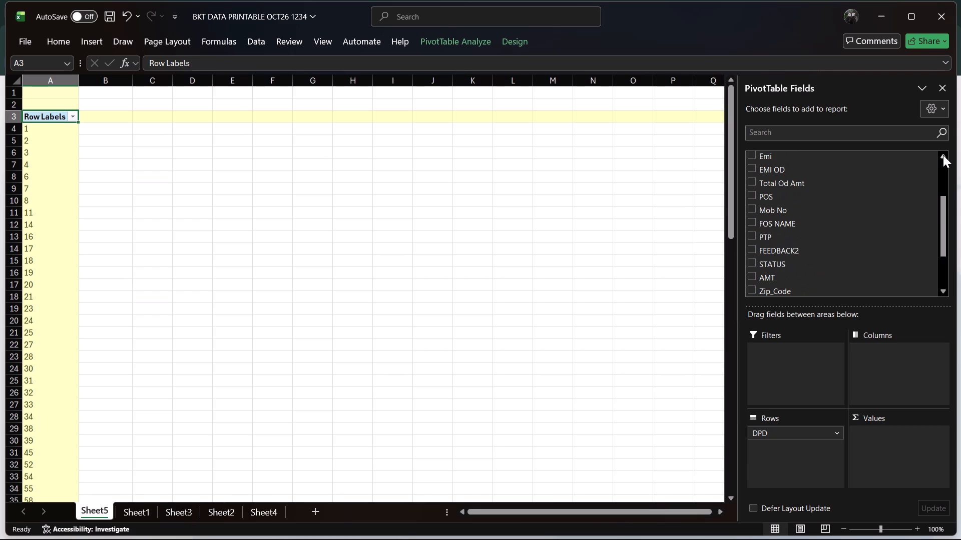
double_click(943, 155)
triple_click(943, 155)
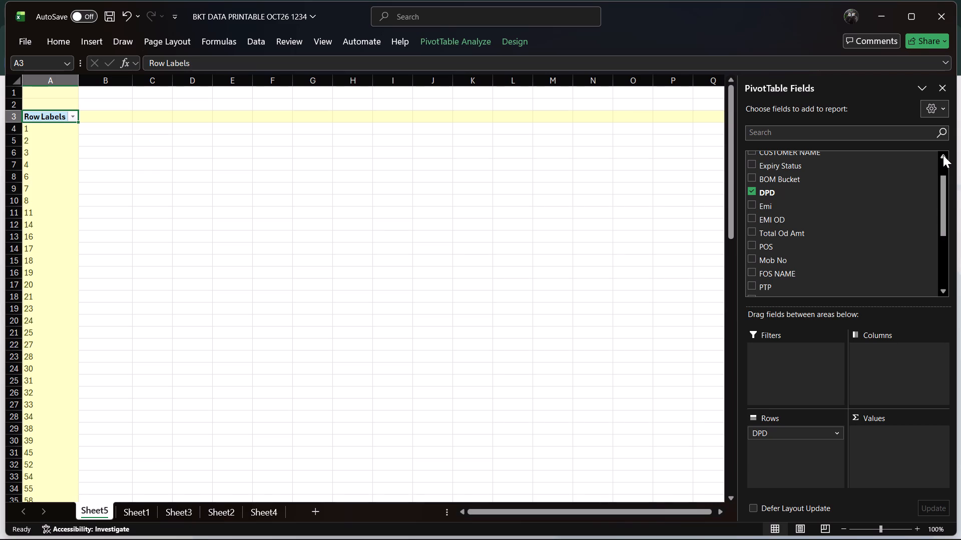
double_click(943, 155)
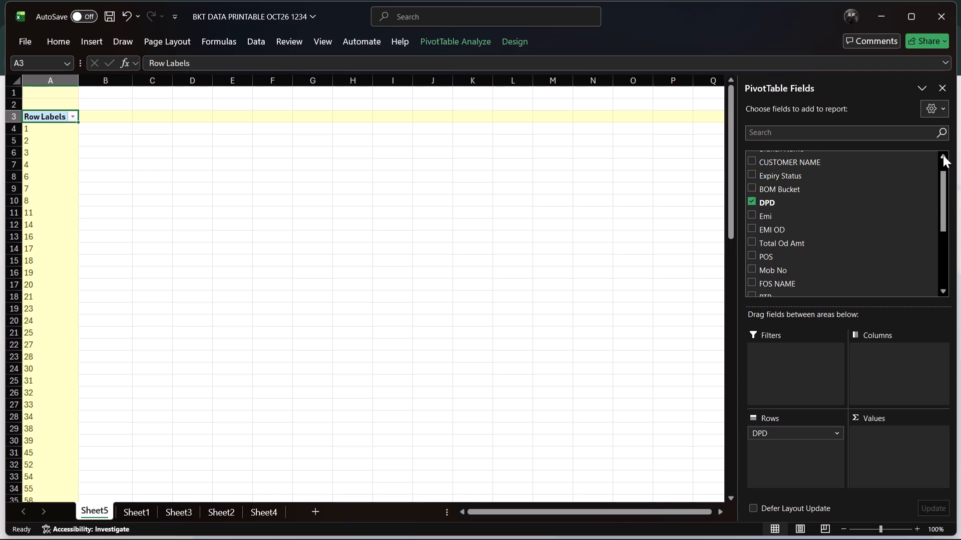
double_click(943, 155)
double_click(943, 155)
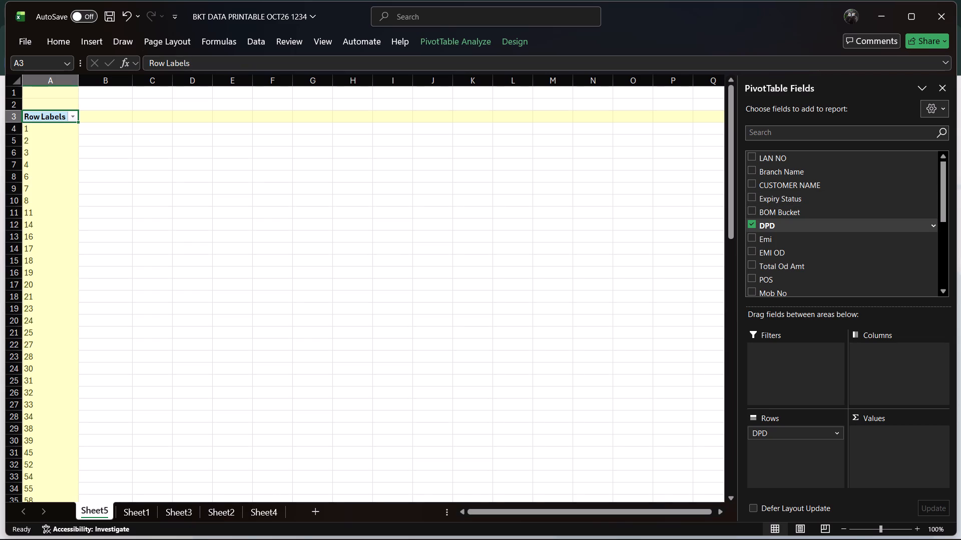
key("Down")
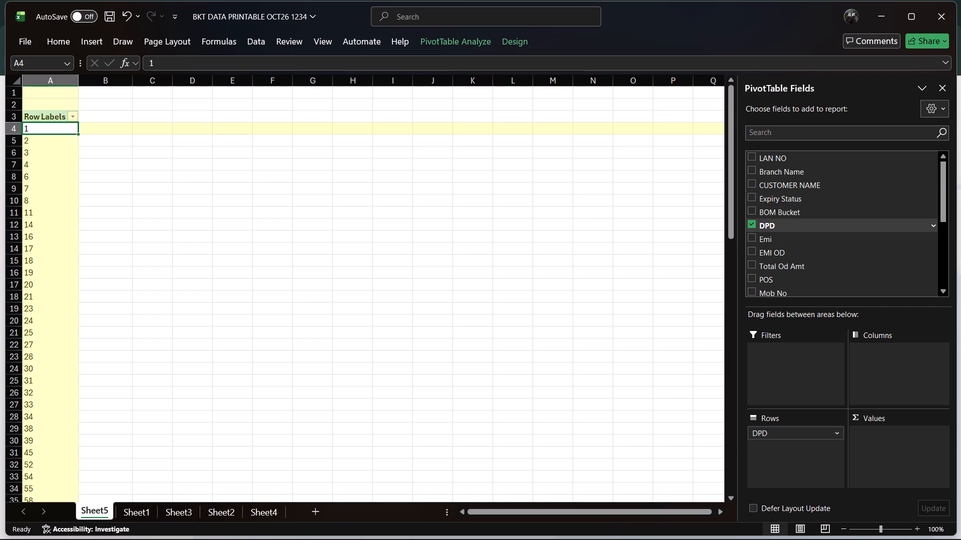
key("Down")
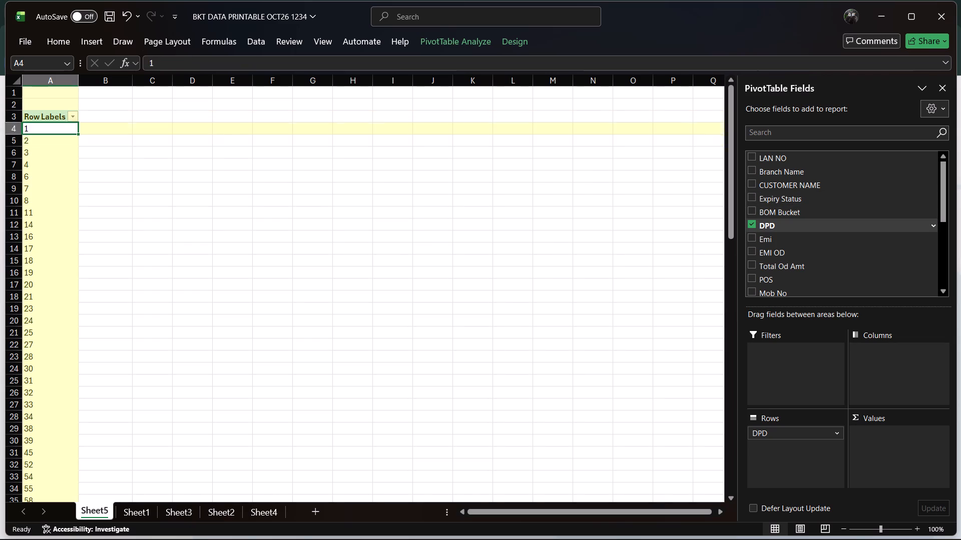
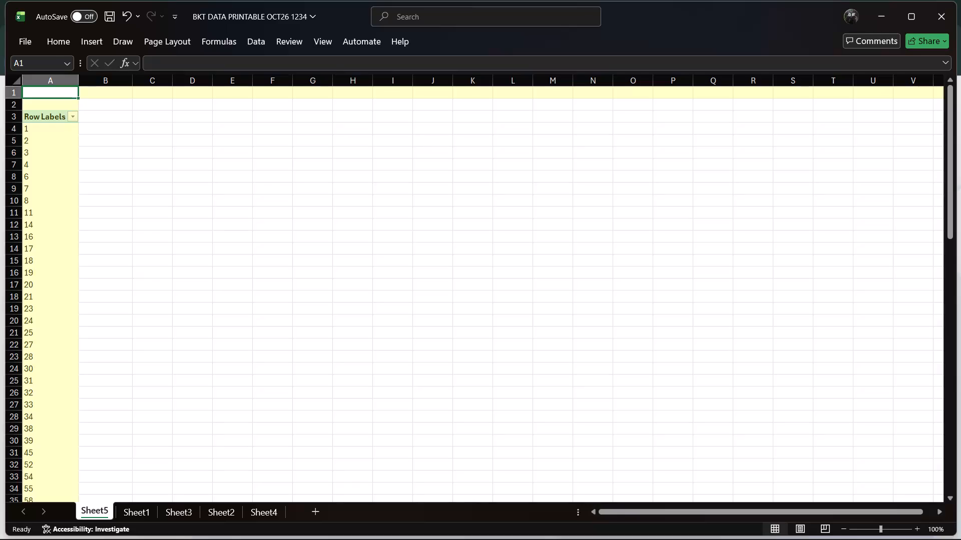
Look through Sheet1, Sheet3, Sheet2 and Sheet4 of the workbook in turn.
left_click(142, 510)
left_click(174, 513)
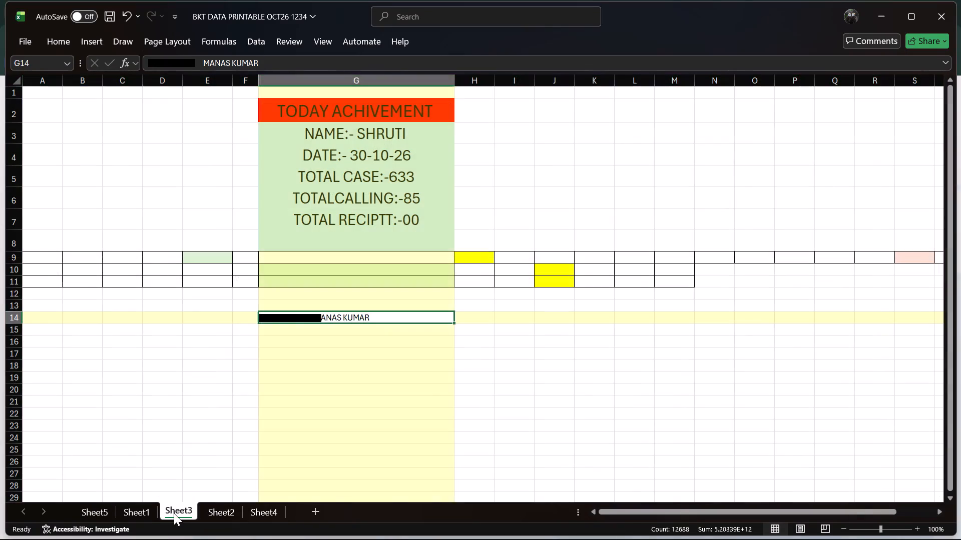
left_click(228, 506)
left_click(257, 516)
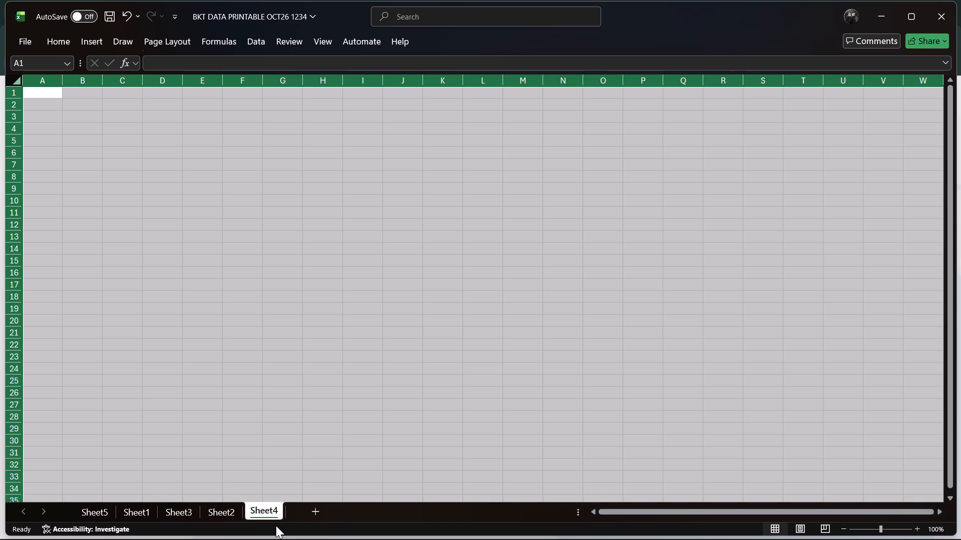
Close the DMSOne Portal window in Google Chrome from the overview of open windows.
key("super+Tab")
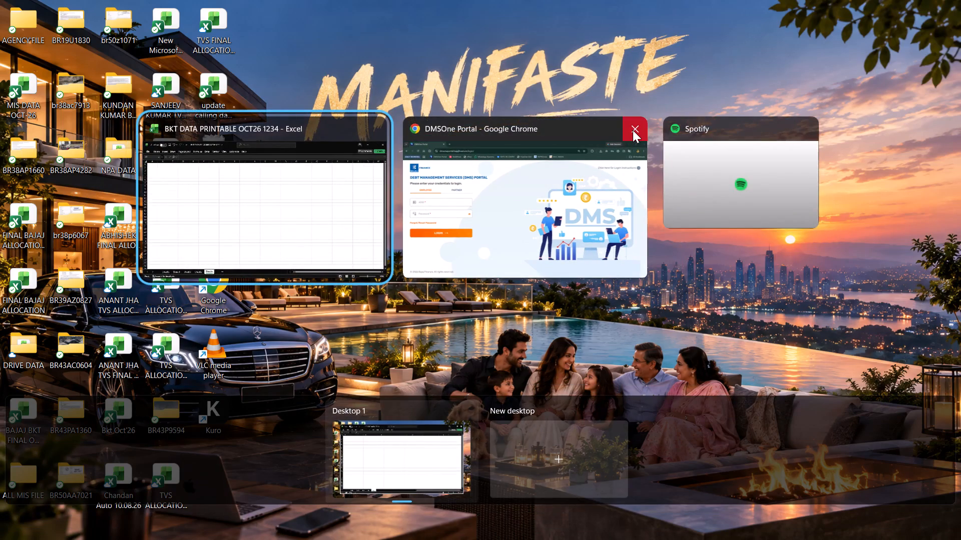
left_click(633, 130)
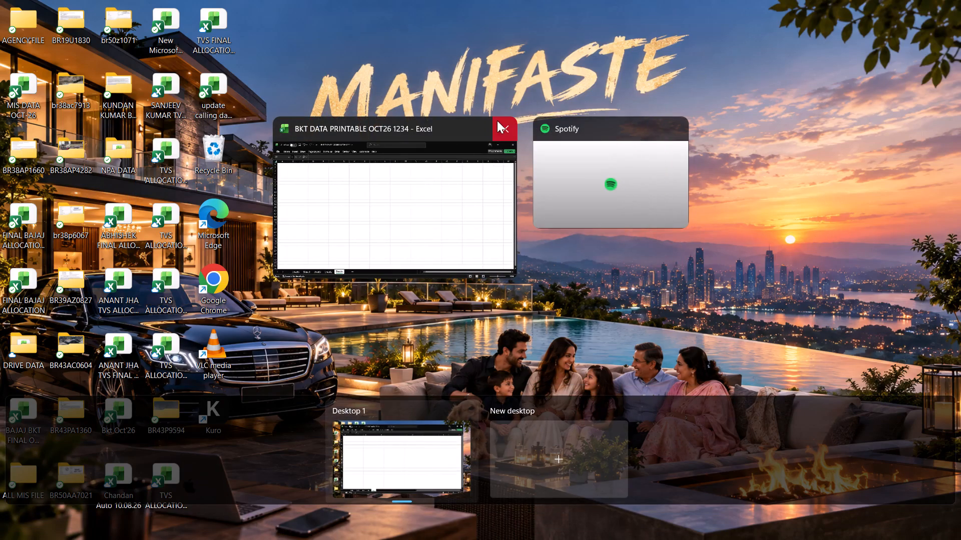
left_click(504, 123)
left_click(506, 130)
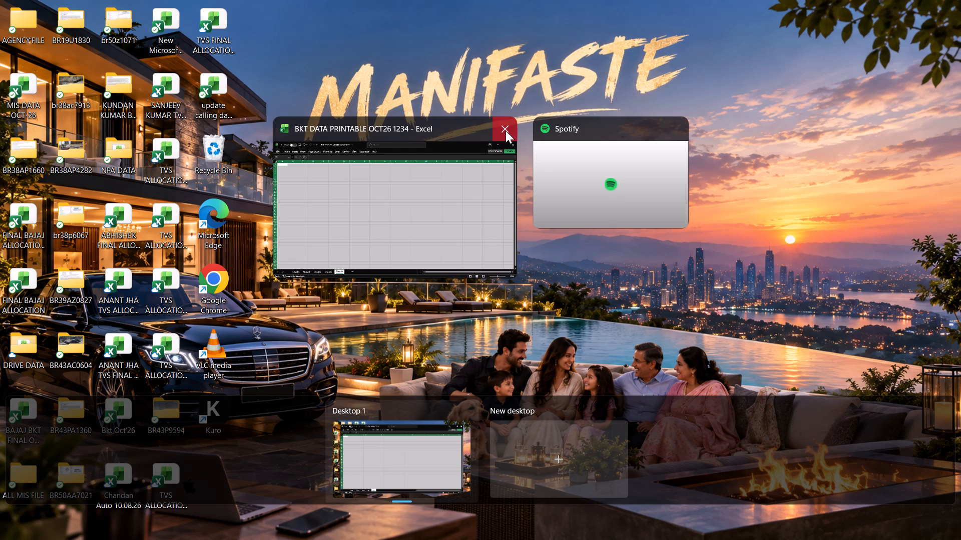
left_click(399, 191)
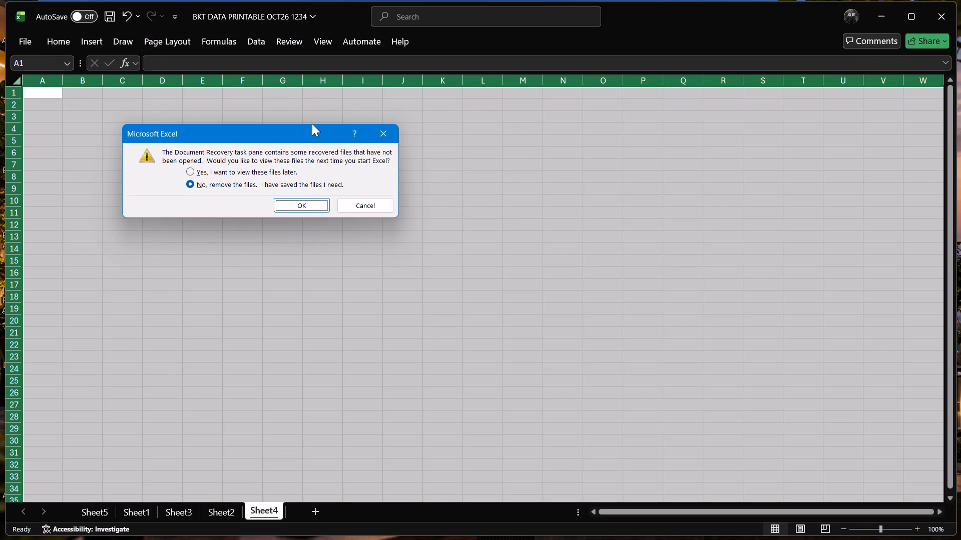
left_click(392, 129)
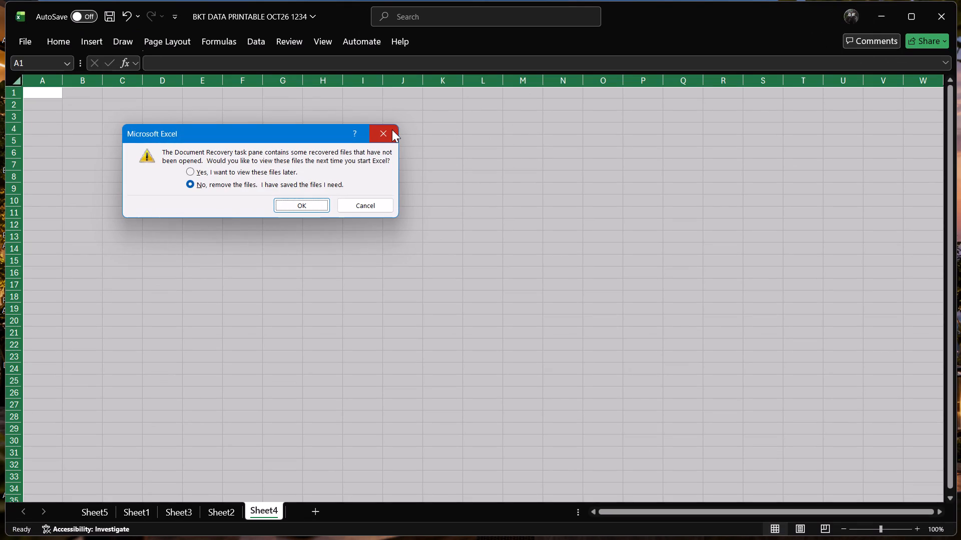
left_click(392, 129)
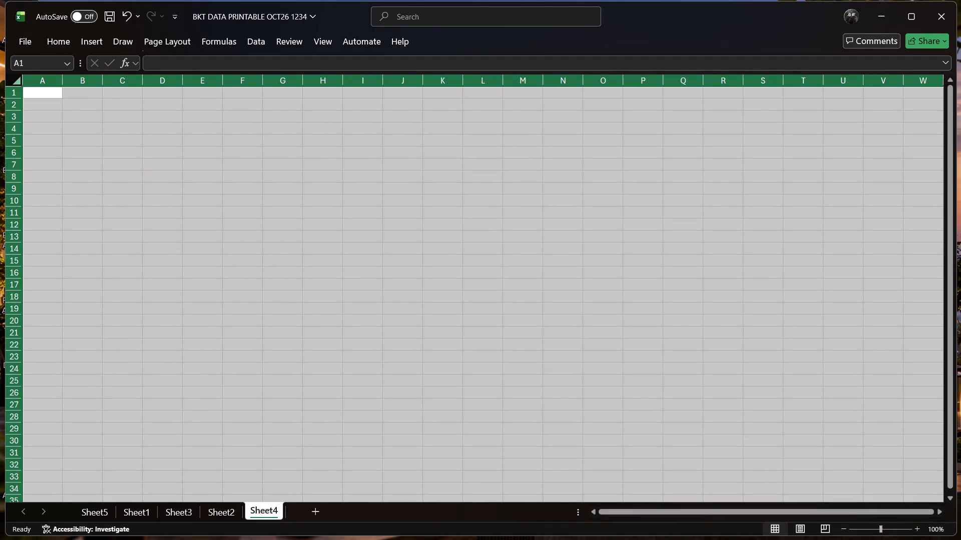
Maximise the workbook window and return to the data on Sheet1, selecting only cell E3 in the BOM Bucket column.
left_click(904, 13)
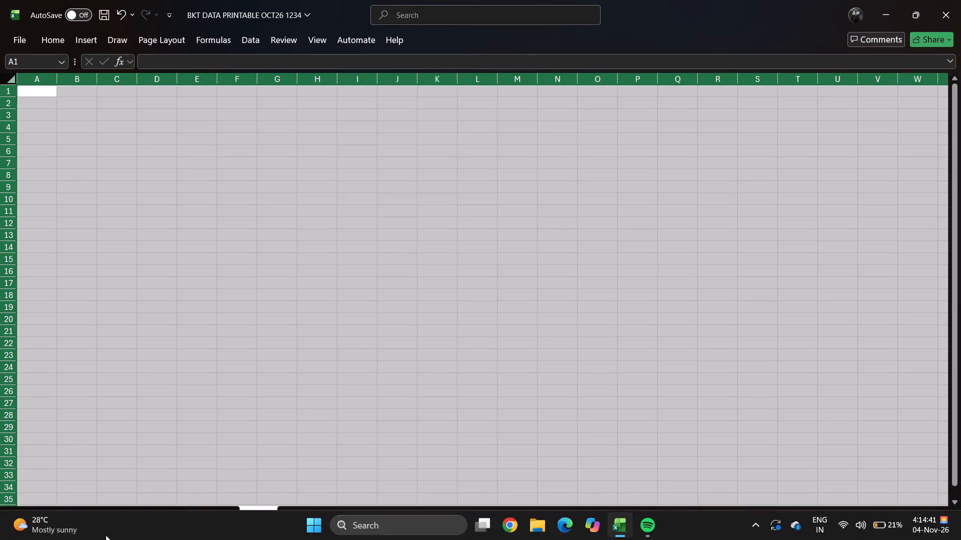
left_click(132, 515)
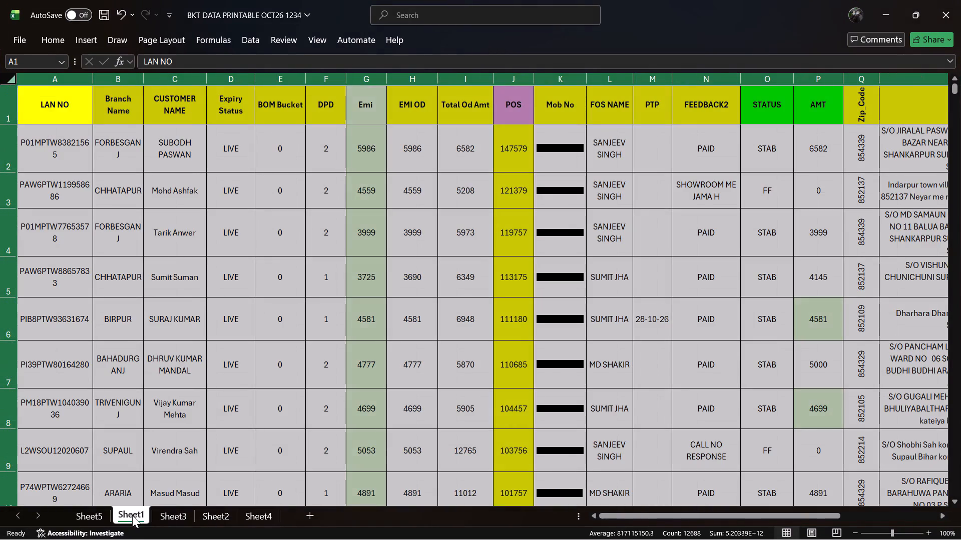
left_click(270, 204)
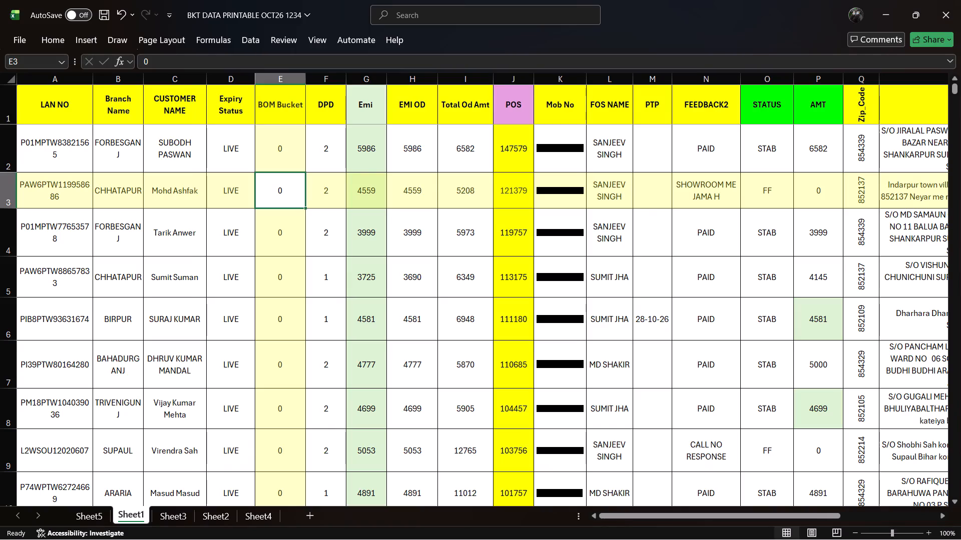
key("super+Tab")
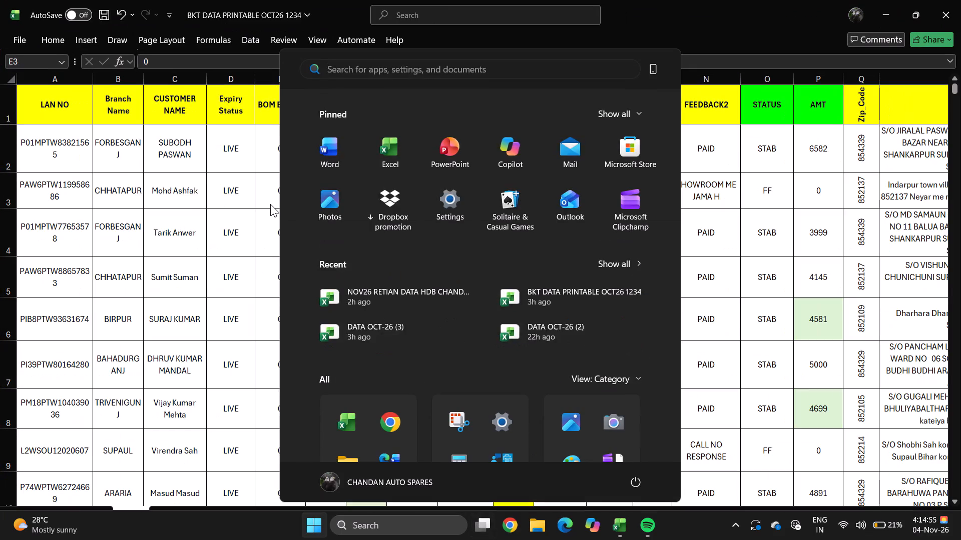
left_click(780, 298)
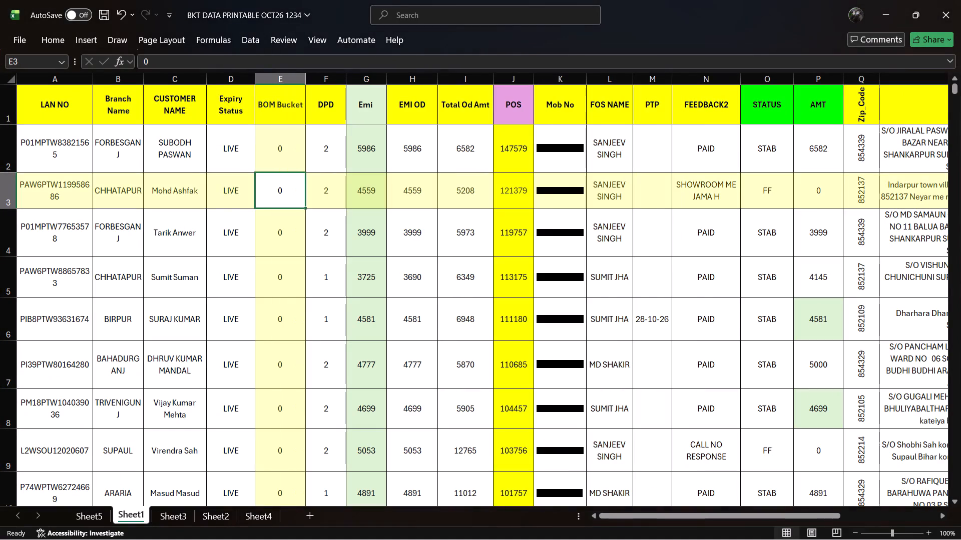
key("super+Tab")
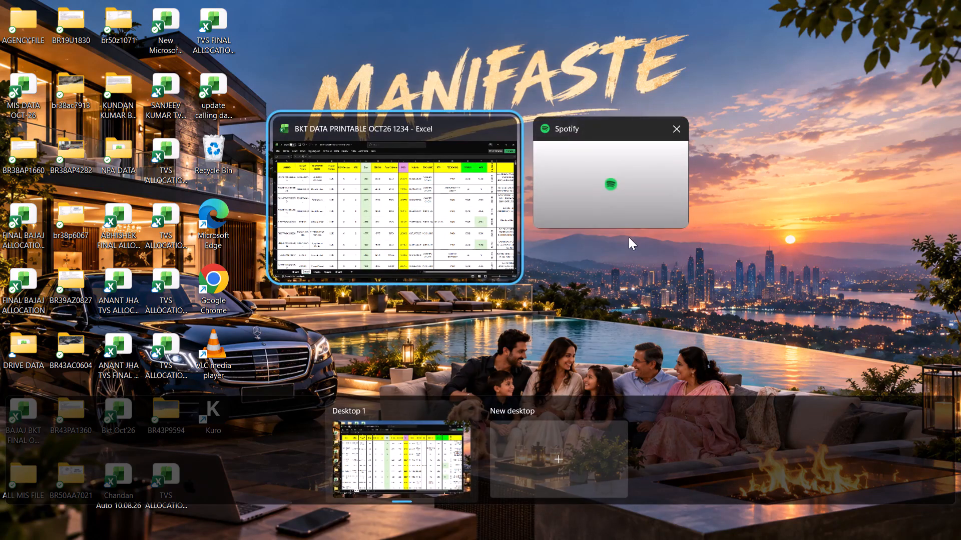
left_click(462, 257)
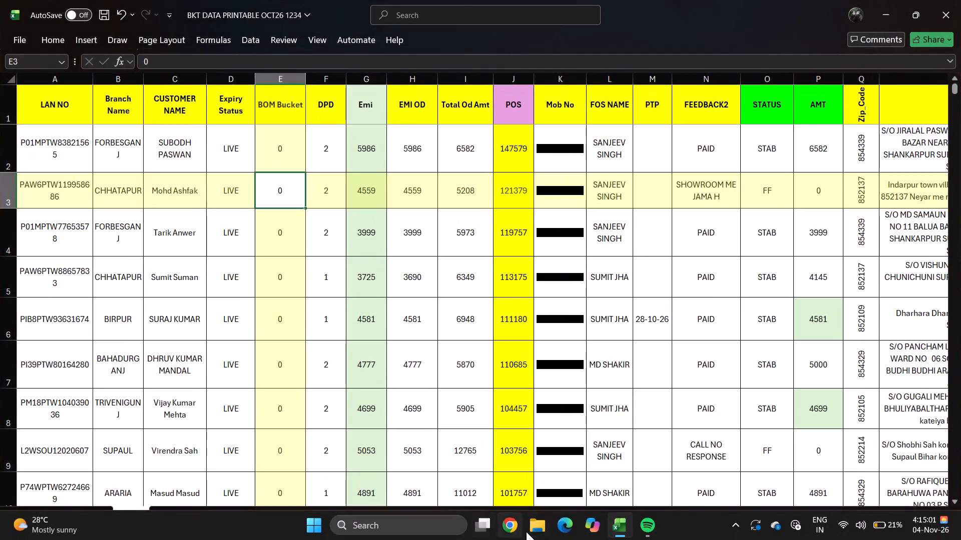
Switch from the workbook to Google Chrome by opening a new browser window.
left_click(517, 529)
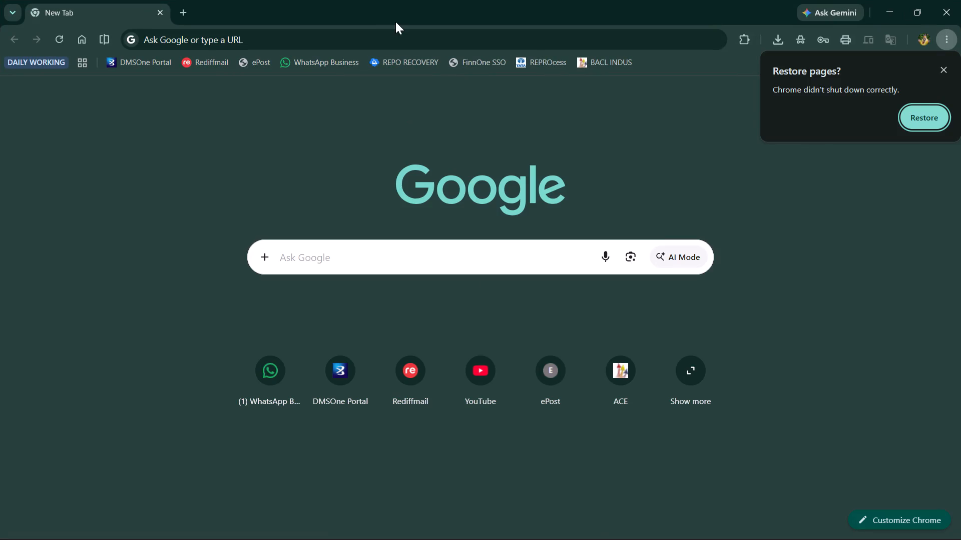
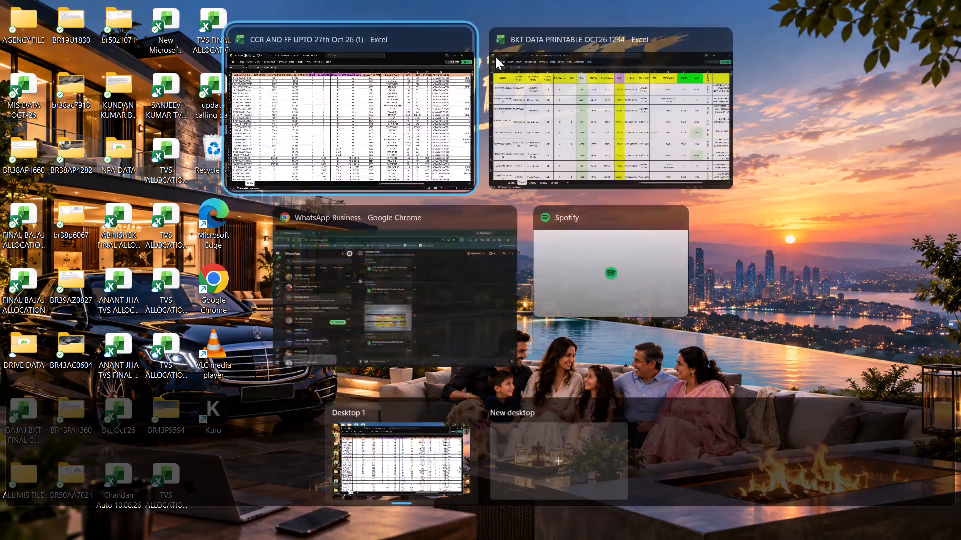
Switch to the BKT DATA PRINTABLE OCT26 1234 workbook and go to the first STATUS cell, O2, on Sheet1.
left_click(664, 145)
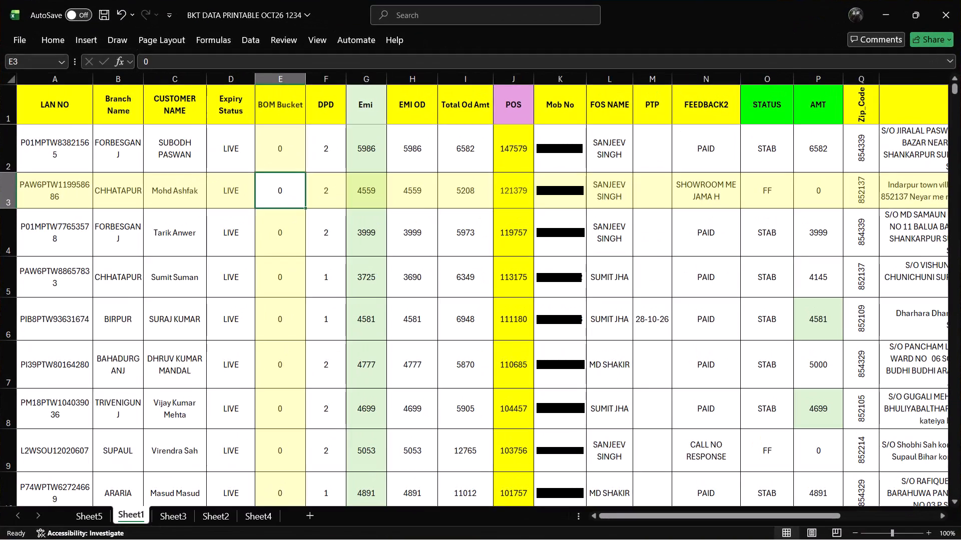
key("Left")
key("Left")
key("Left")
key("Left")
key("Left")
key("Left")
key("Left")
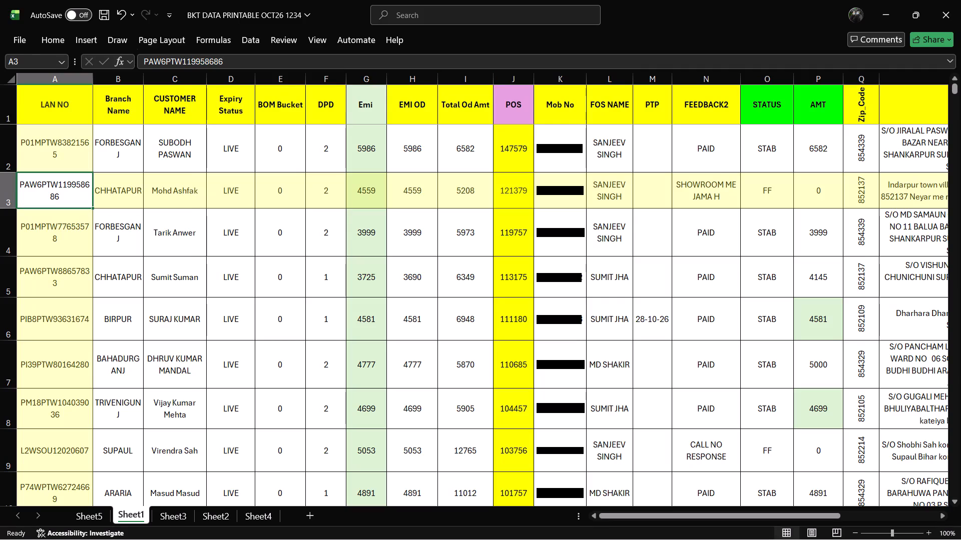
left_click(768, 128)
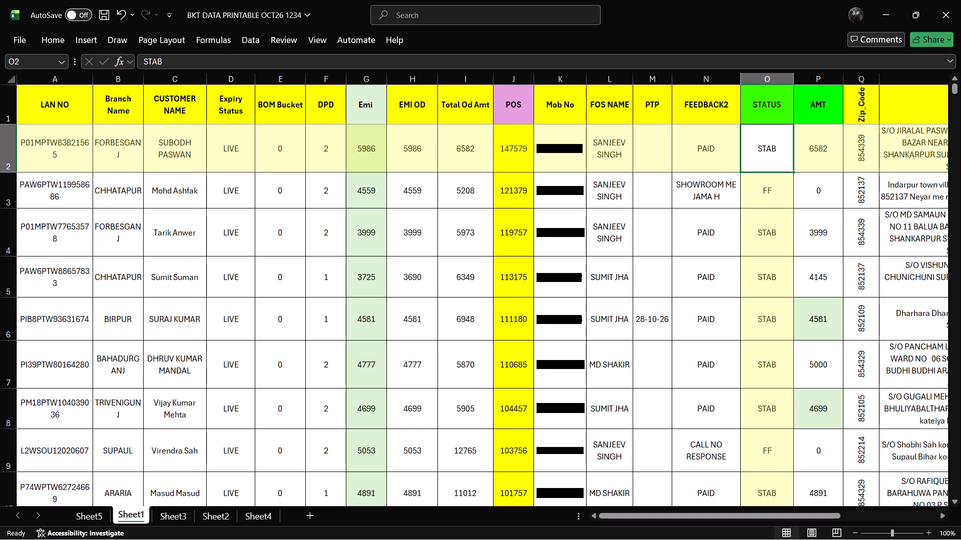
Insert an empty column before the AMT column on Sheet1.
left_click(813, 80)
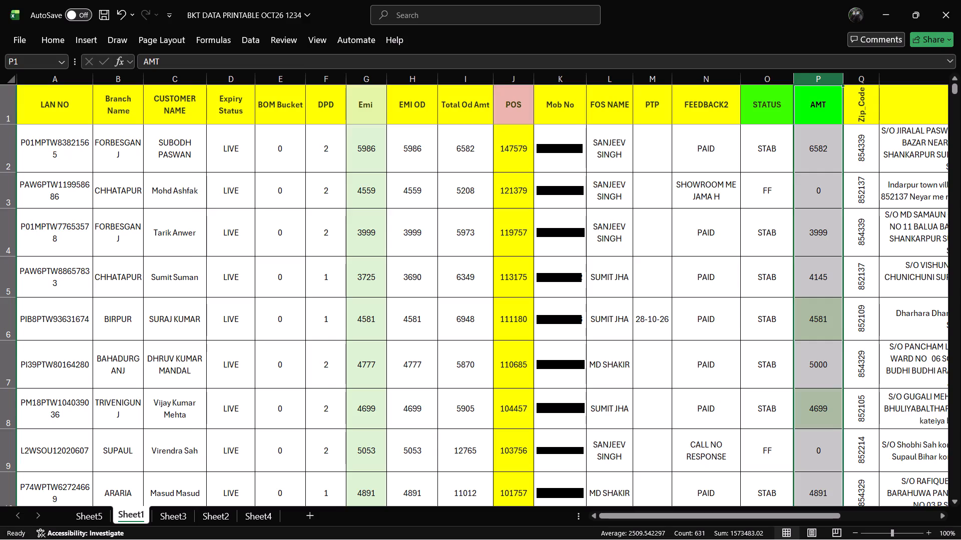
key("ctrl+equal")
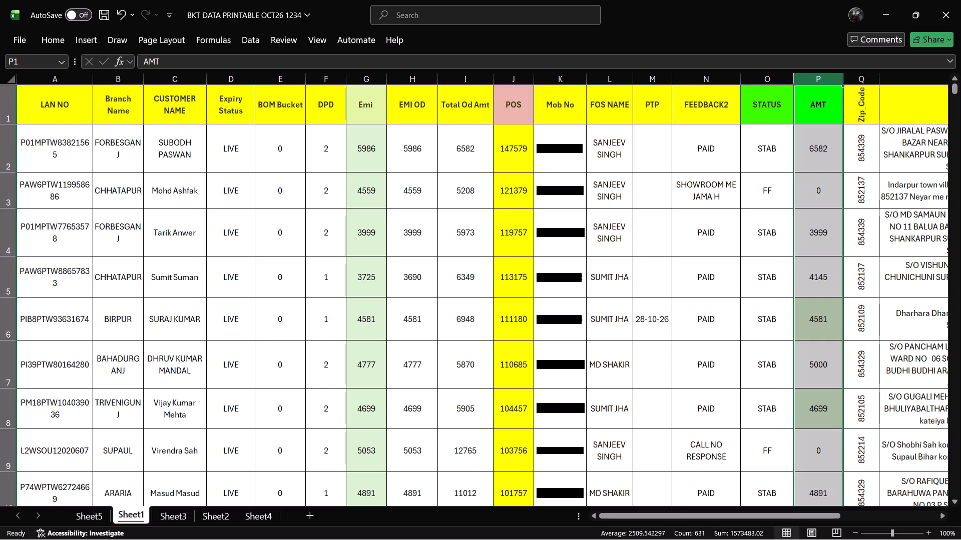
left_click(846, 146)
left_click(822, 81)
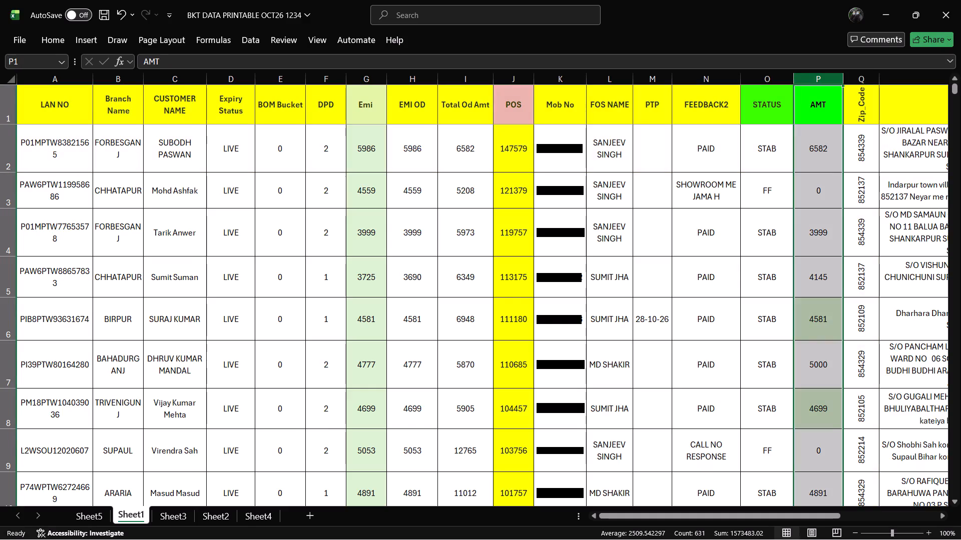
key("ctrl+equal")
left_click(878, 149)
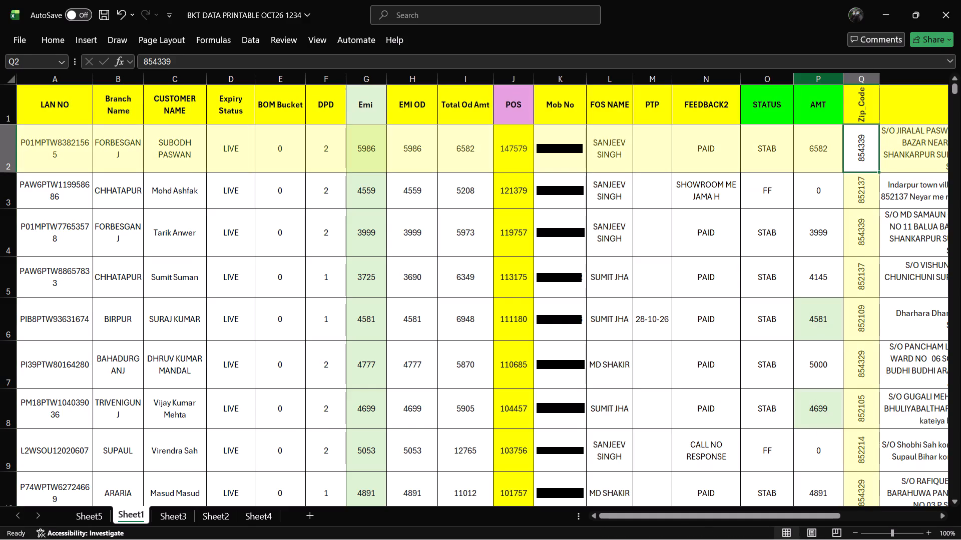
left_click(824, 80)
key("ctrl+shift+equal")
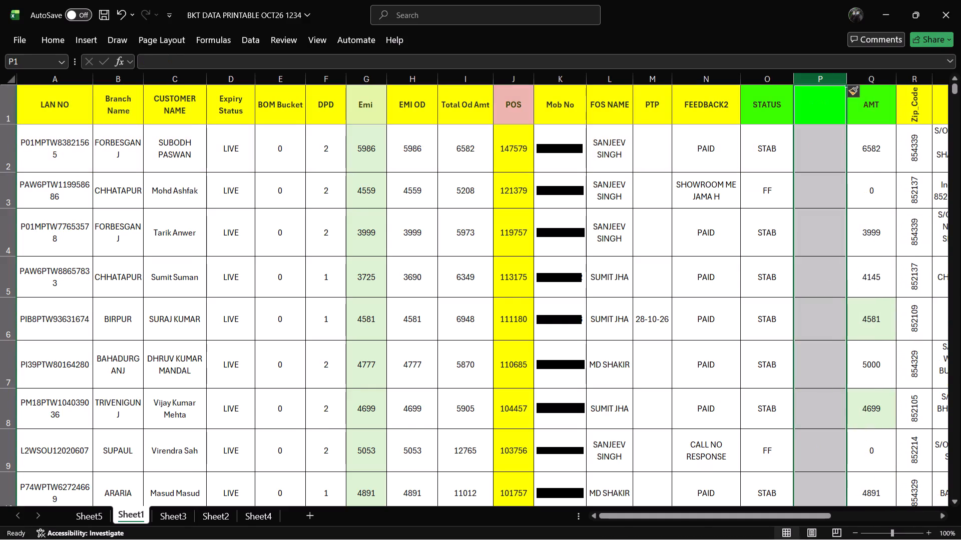
Start a VLOOKUP formula in cell P2 of the empty column, with the LAN NO column (A:A) as the lookup value.
left_click(861, 195)
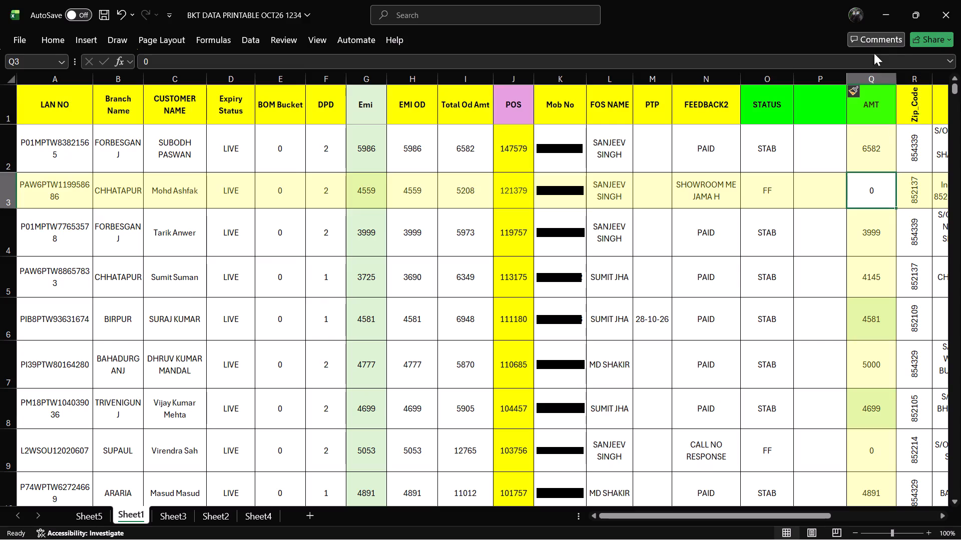
left_click(818, 145)
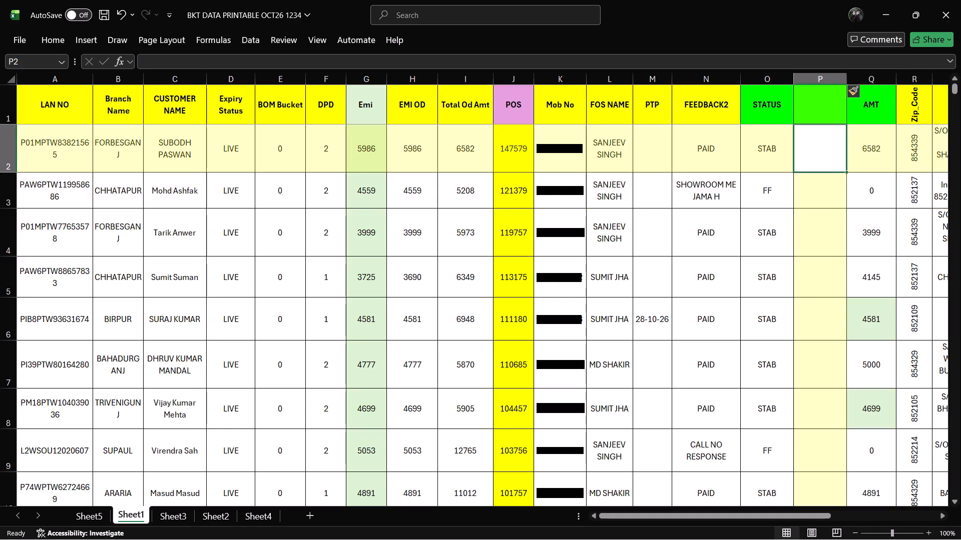
key("equal")
key("v")
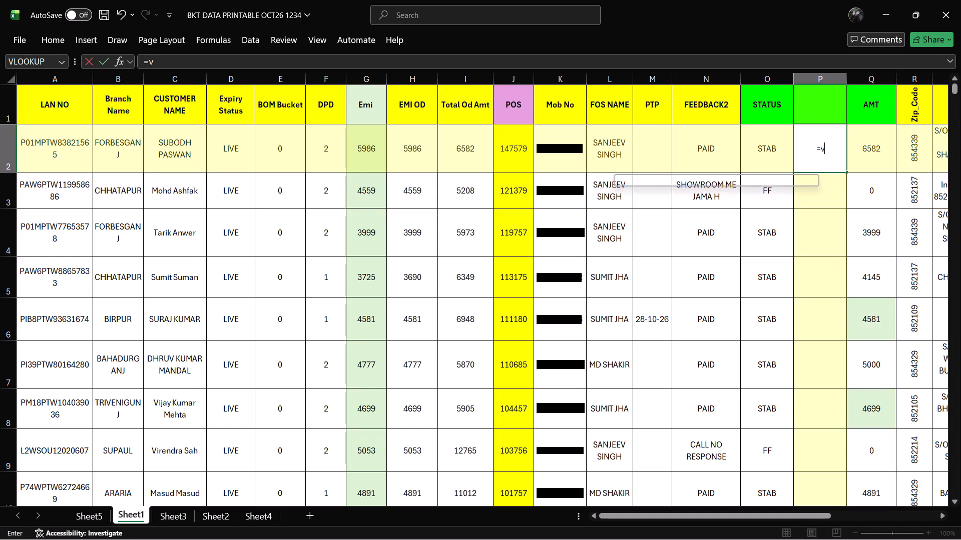
key("l")
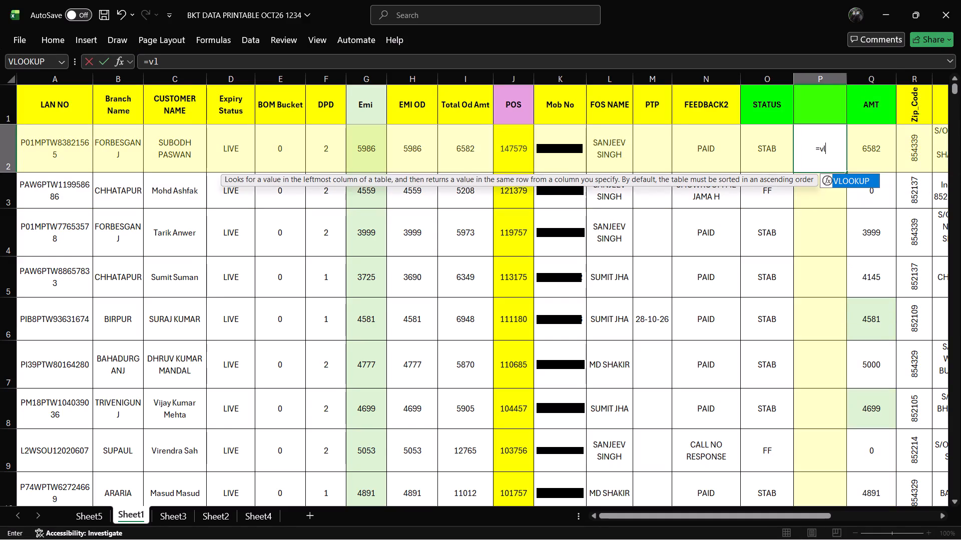
double_click(847, 184)
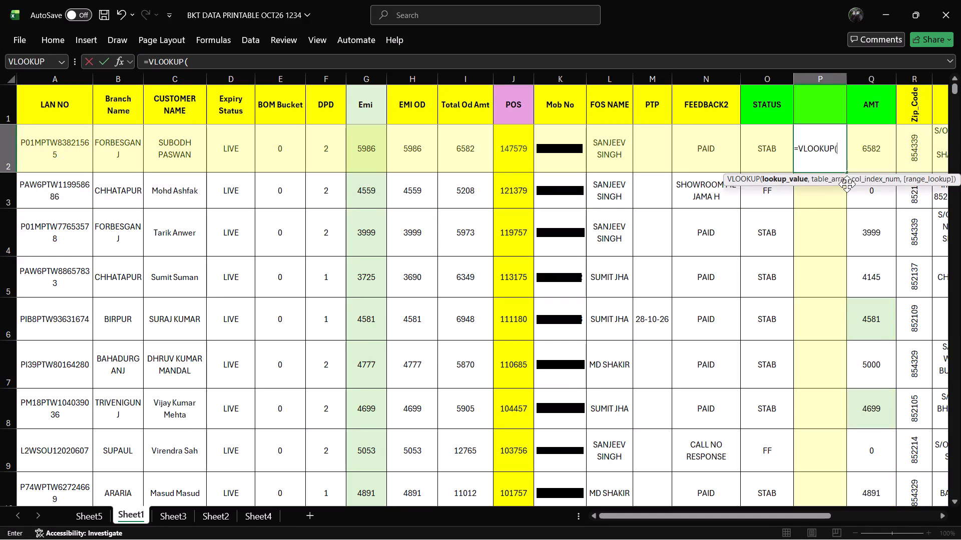
left_click(66, 80)
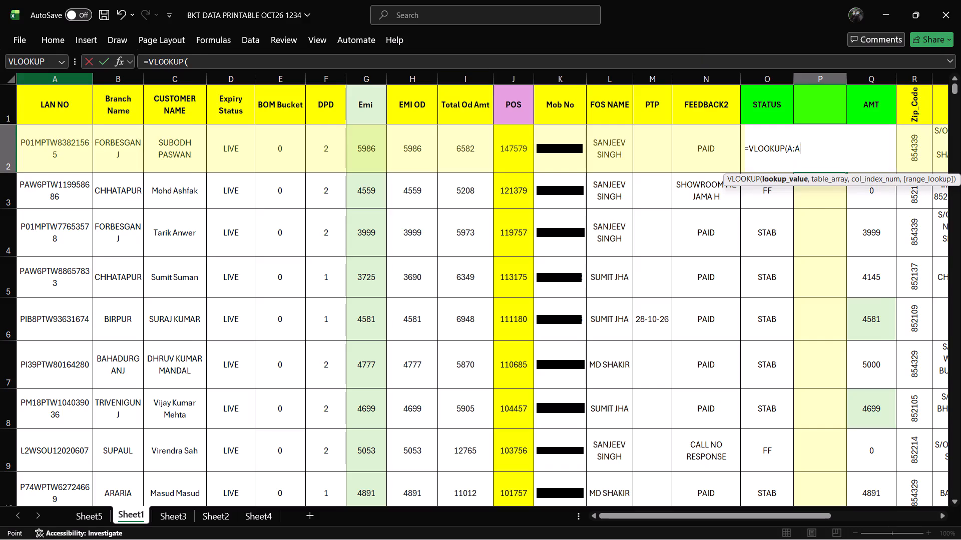
key("comma")
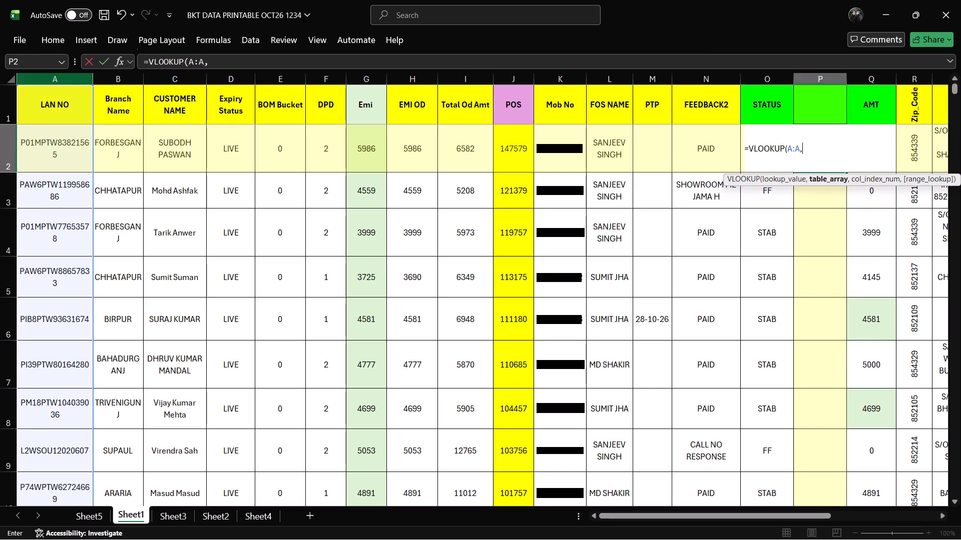
Switch to the CCR AND FF UPTO 27th Oct 26 (1) workbook and start the table array at column A of FF File.
key("super+Tab")
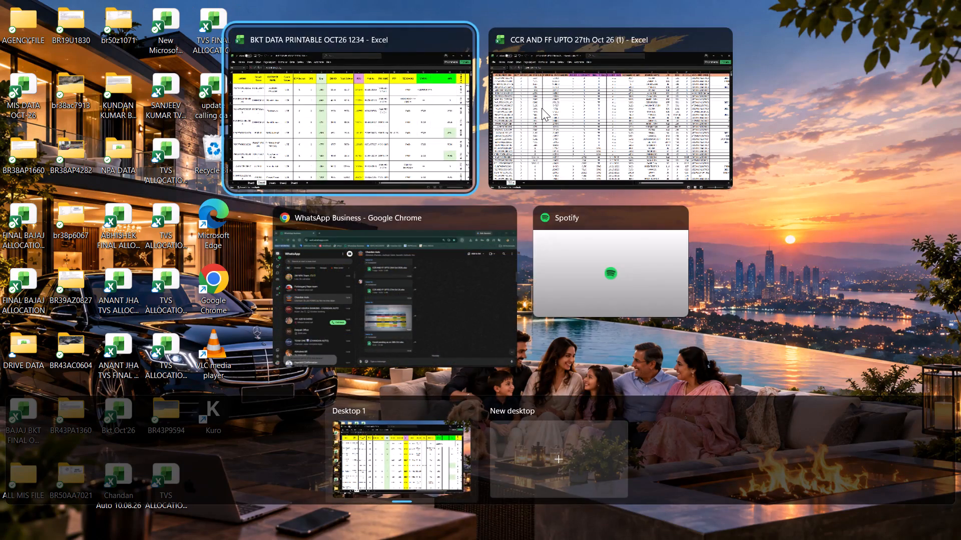
left_click(552, 108)
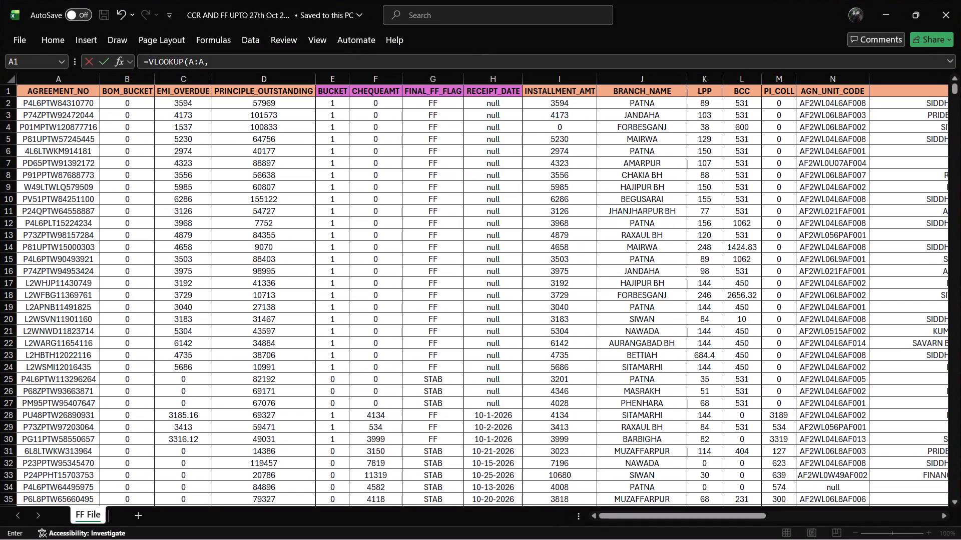
left_click(48, 80)
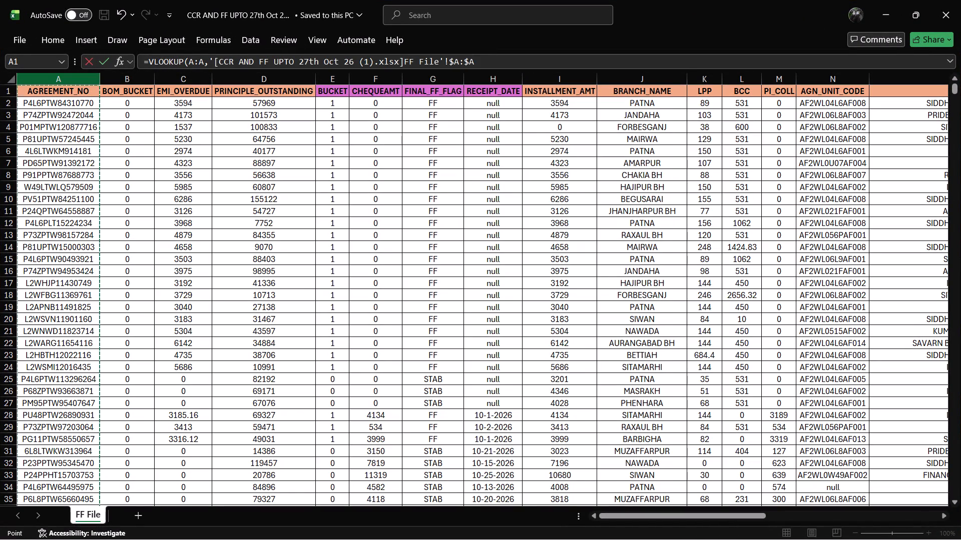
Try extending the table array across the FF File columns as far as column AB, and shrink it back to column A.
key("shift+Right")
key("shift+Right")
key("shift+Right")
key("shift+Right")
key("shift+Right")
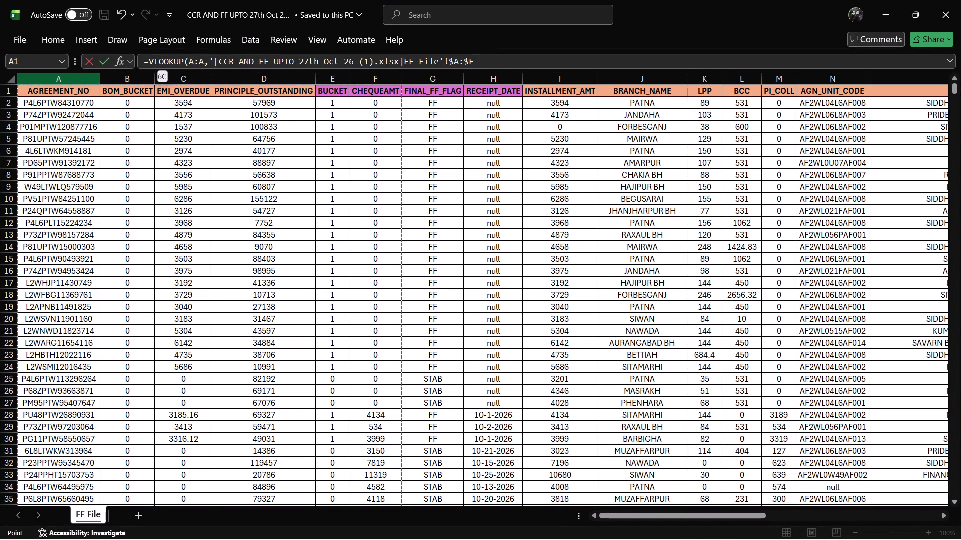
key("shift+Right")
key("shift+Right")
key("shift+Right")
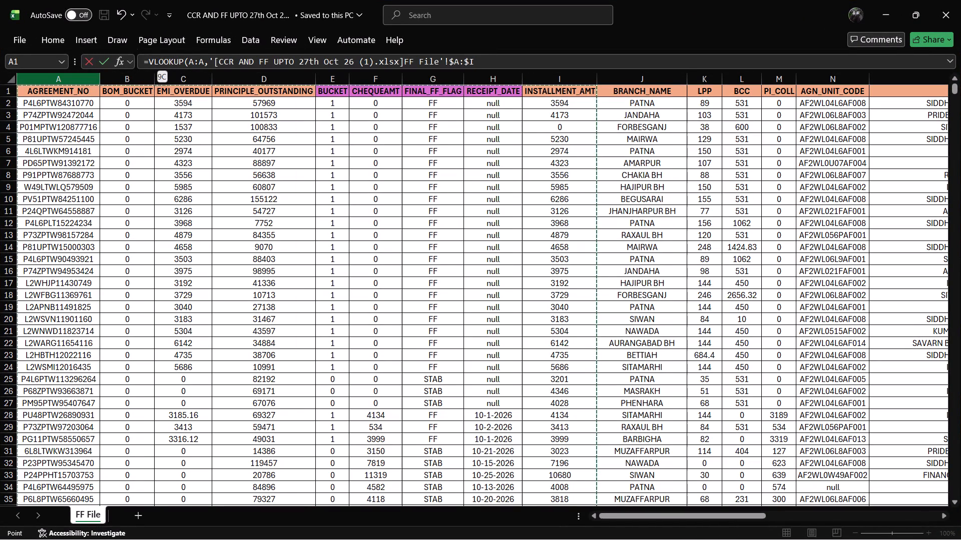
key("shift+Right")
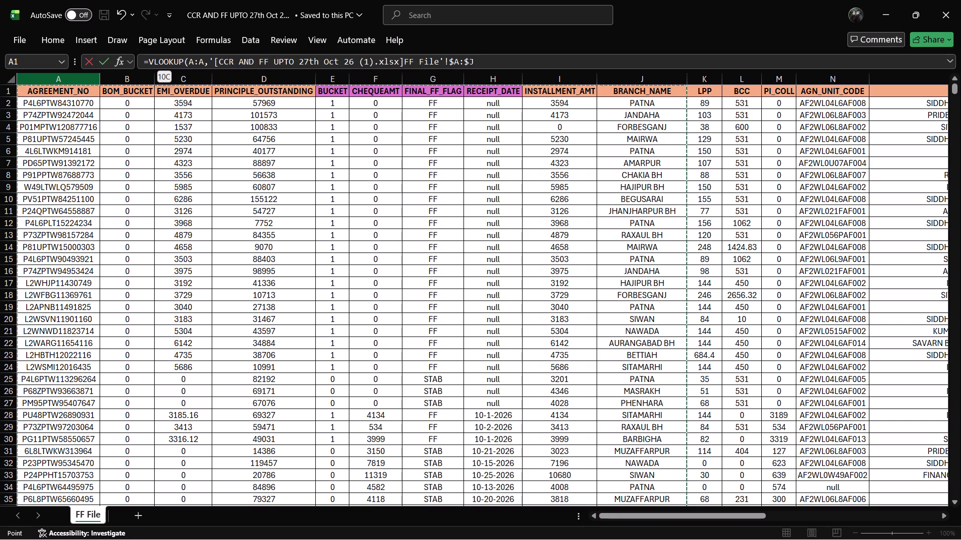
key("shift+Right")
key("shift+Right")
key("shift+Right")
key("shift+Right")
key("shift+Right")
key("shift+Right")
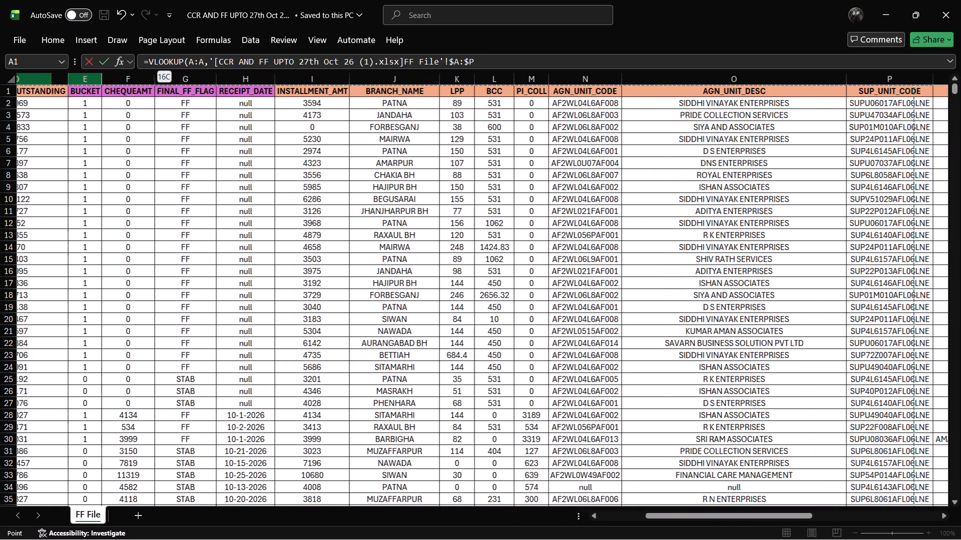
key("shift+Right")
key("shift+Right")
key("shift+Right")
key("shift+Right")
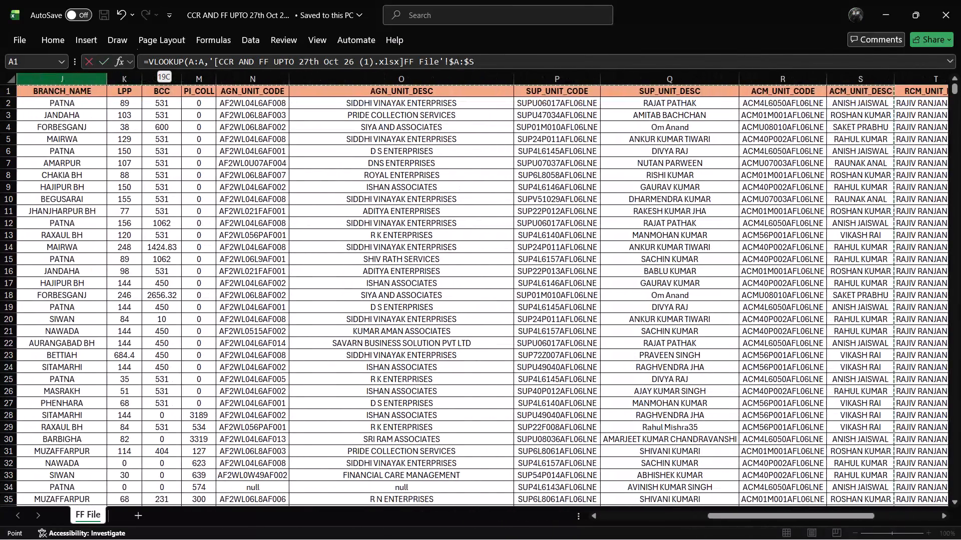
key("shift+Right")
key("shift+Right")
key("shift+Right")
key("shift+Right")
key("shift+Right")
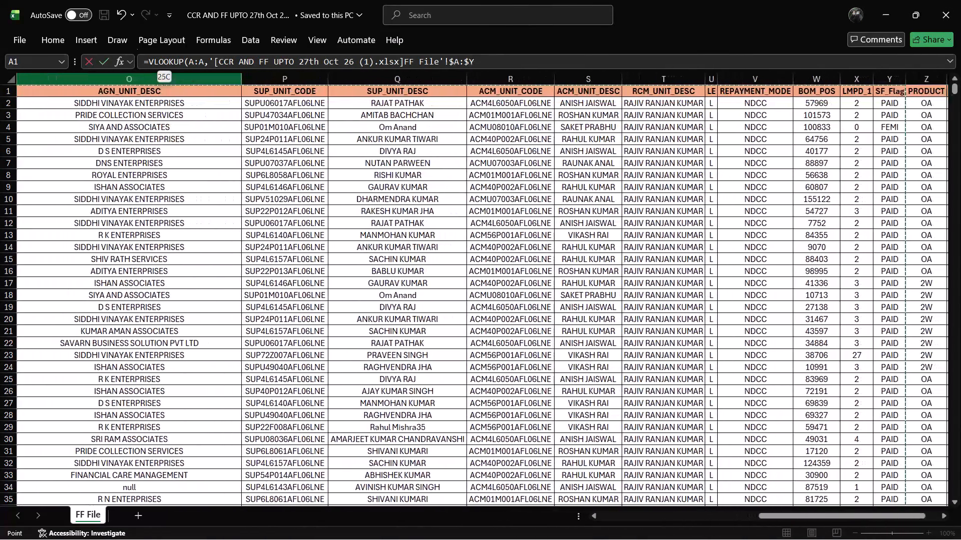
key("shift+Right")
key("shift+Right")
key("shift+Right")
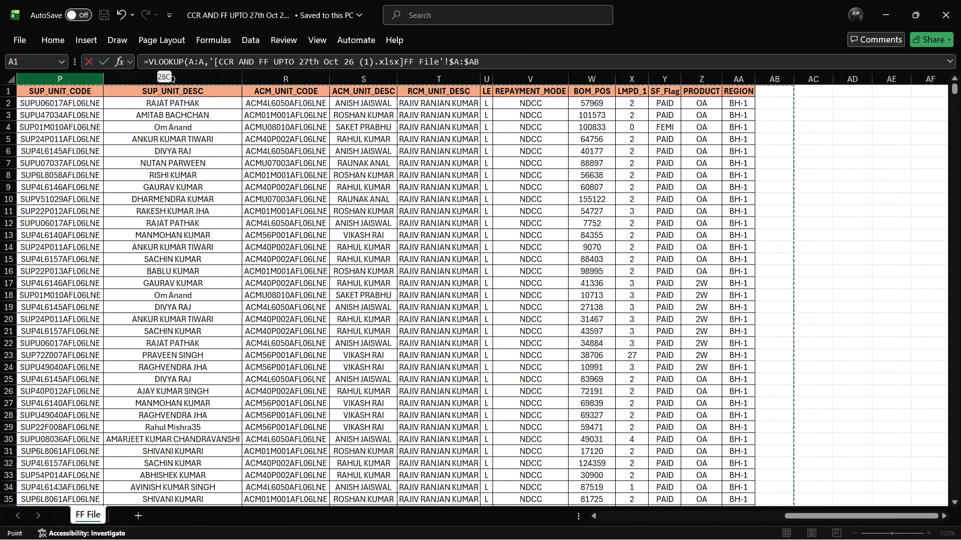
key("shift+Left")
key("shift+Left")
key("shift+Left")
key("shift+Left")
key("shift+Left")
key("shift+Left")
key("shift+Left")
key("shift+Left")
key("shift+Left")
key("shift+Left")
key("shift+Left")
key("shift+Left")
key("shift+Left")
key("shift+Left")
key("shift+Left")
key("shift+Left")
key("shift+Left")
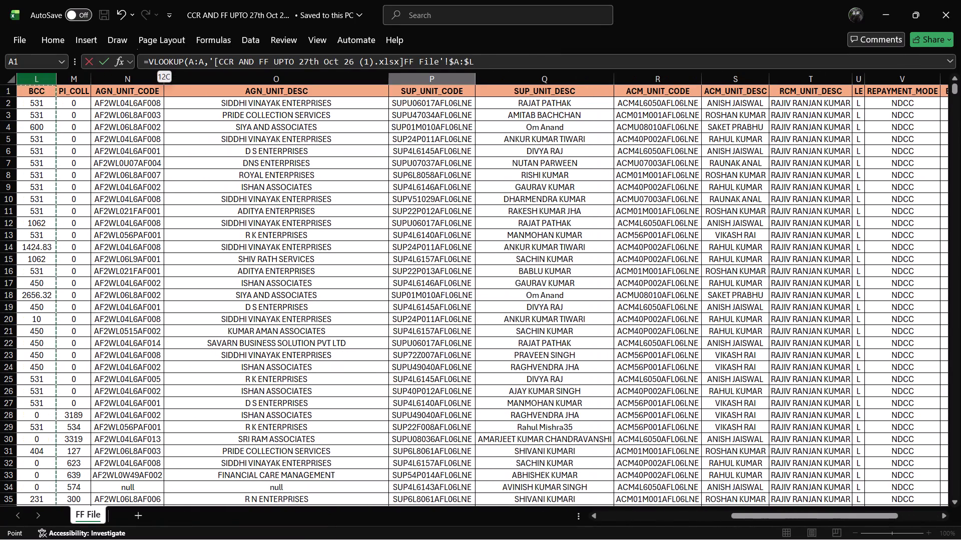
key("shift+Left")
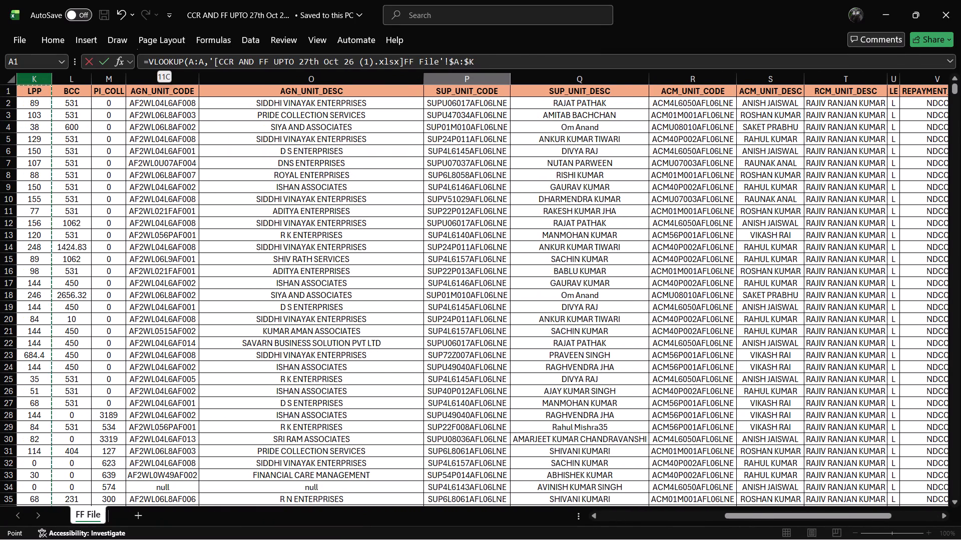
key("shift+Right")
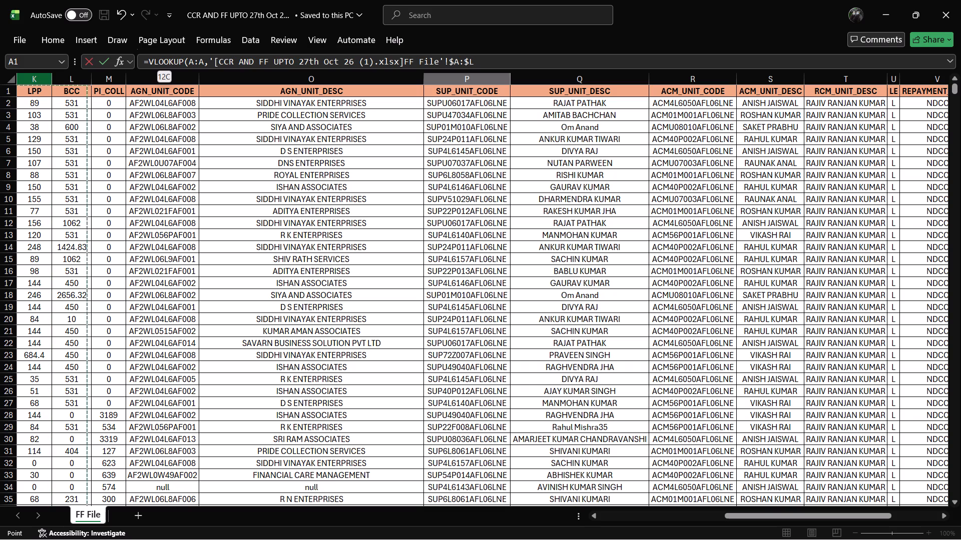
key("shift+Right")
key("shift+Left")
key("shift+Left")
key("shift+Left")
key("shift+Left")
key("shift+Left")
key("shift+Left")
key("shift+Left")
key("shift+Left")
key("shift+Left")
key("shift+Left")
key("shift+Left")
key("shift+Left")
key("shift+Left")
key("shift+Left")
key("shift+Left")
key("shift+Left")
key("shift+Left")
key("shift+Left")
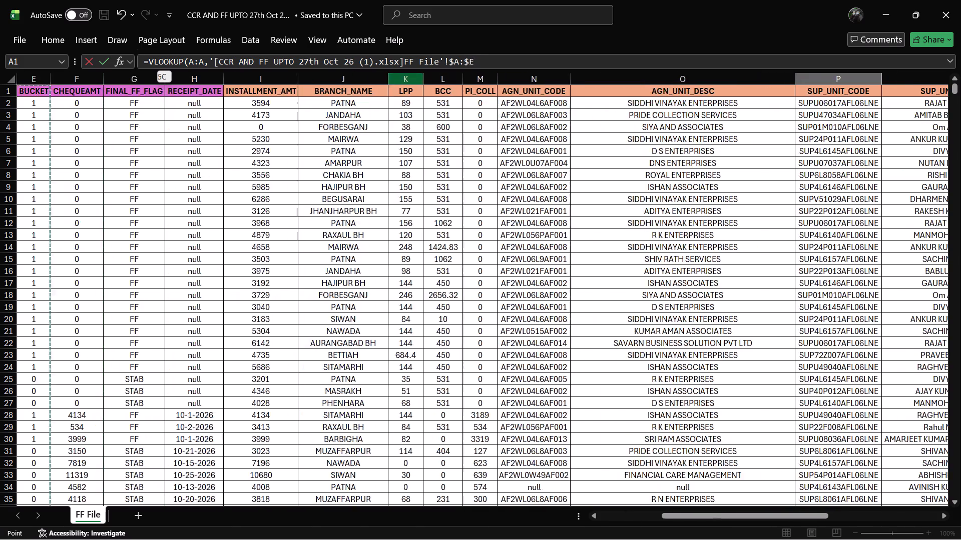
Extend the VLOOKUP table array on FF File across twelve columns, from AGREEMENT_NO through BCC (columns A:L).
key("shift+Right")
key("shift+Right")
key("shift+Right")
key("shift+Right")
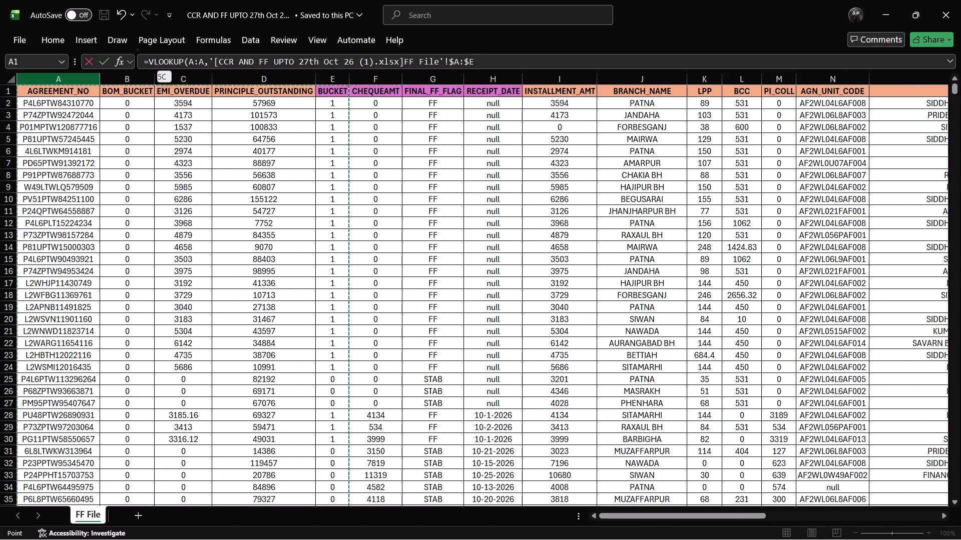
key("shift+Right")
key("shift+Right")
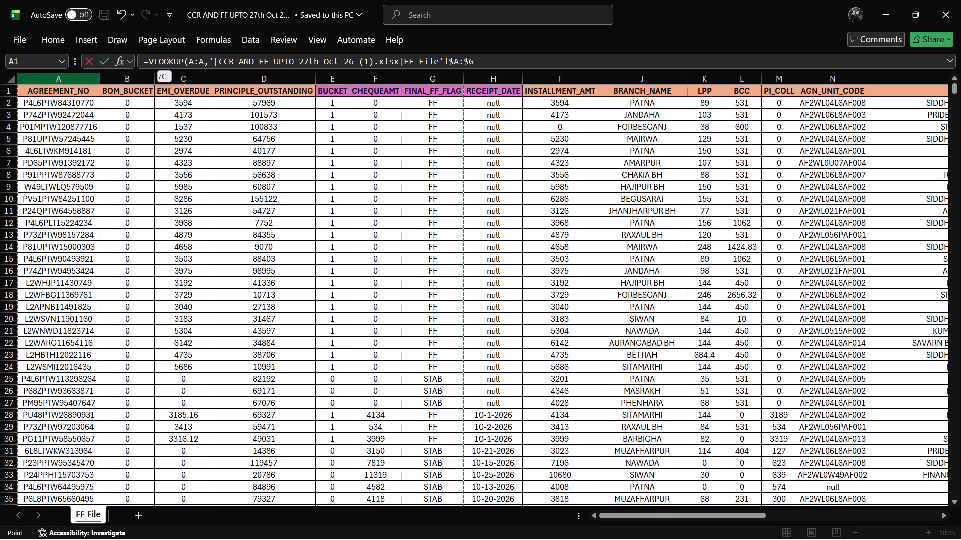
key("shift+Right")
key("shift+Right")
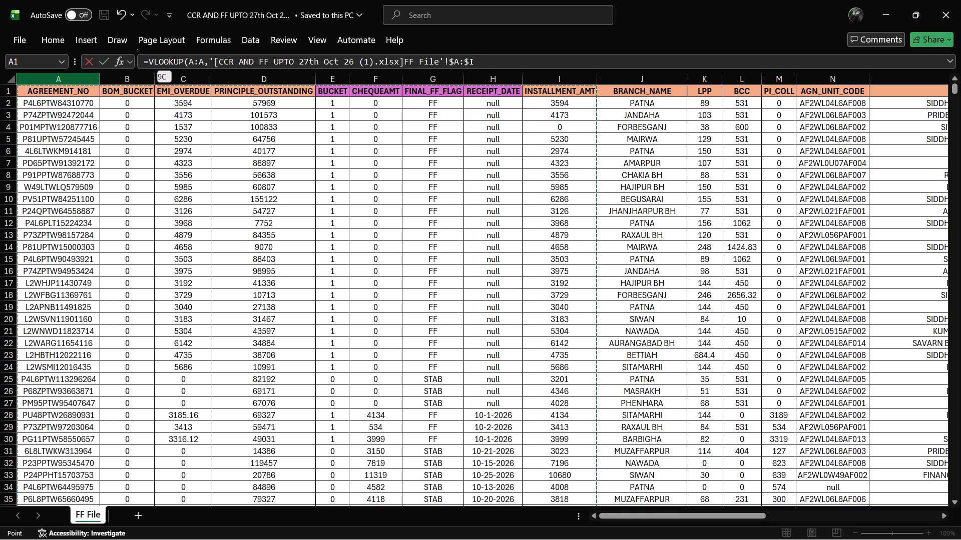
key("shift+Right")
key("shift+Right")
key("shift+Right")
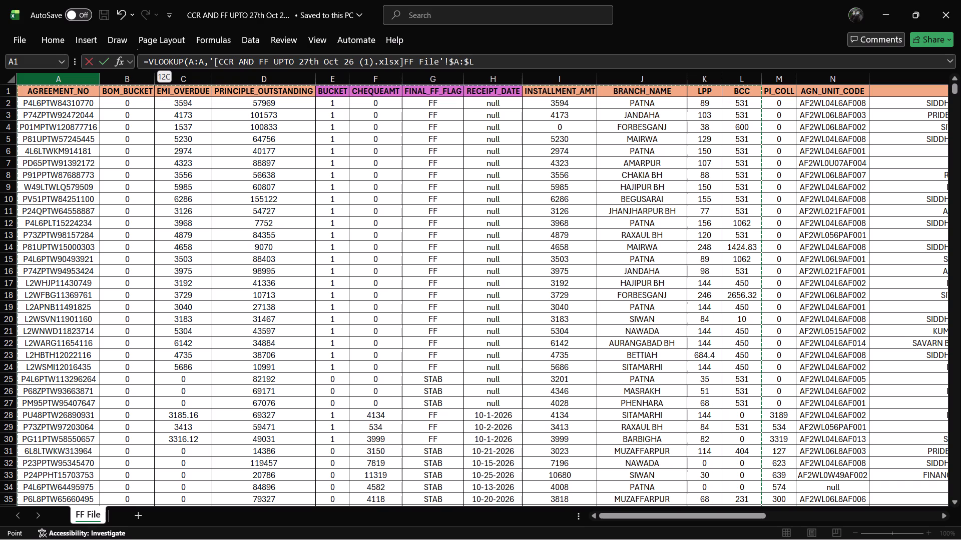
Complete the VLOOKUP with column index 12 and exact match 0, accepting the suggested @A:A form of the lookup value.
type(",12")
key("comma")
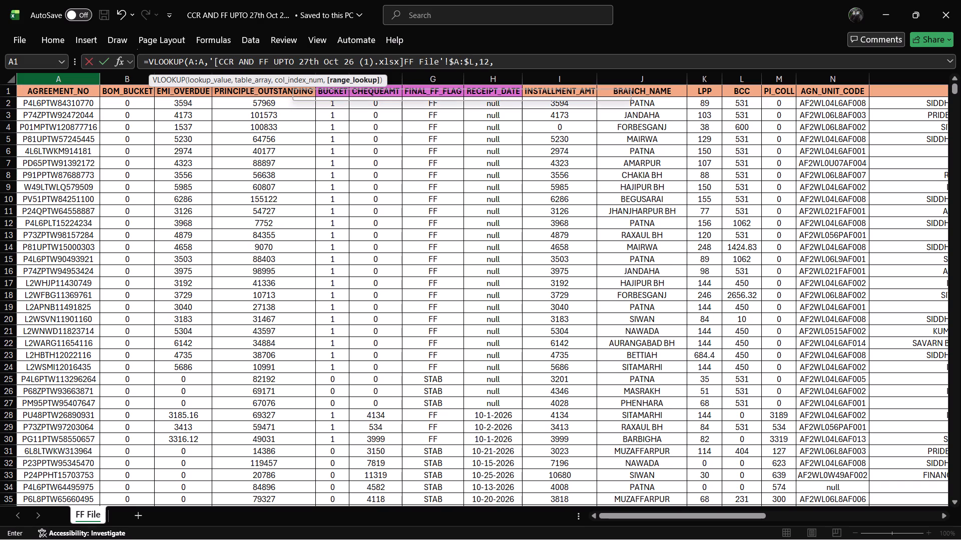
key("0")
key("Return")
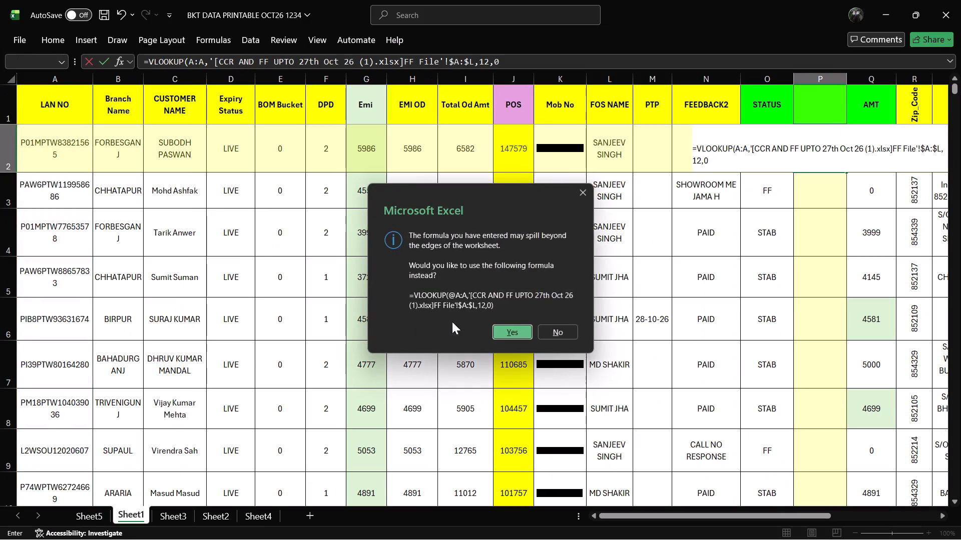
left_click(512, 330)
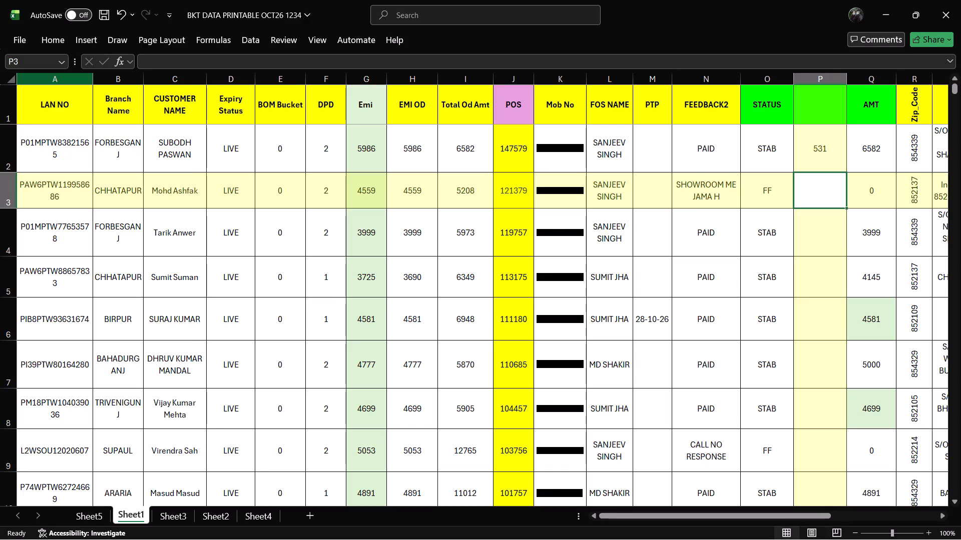
Look across row 3 of Sheet1 out to the Residence Address column and back to the LAN NO header.
key("Right")
key("Right")
key("Right")
key("Right")
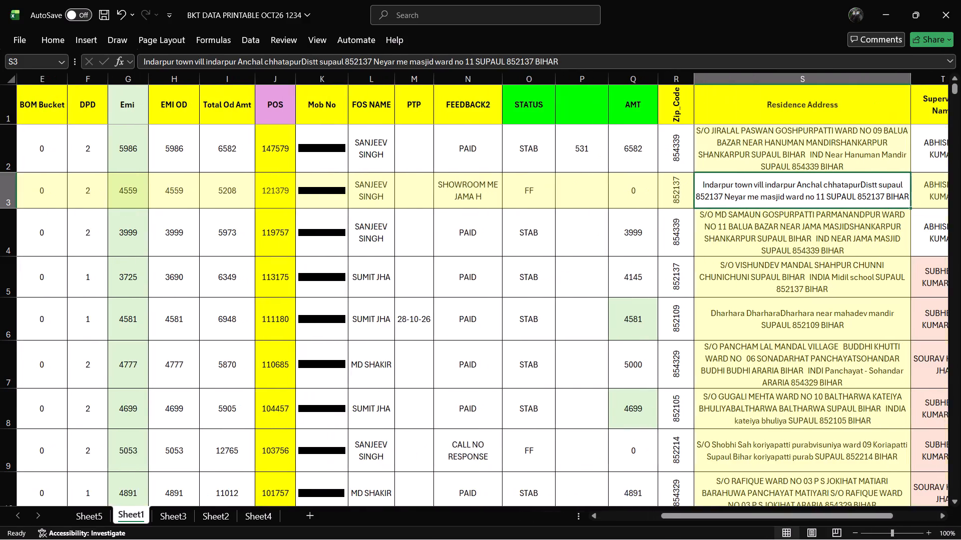
key("Left")
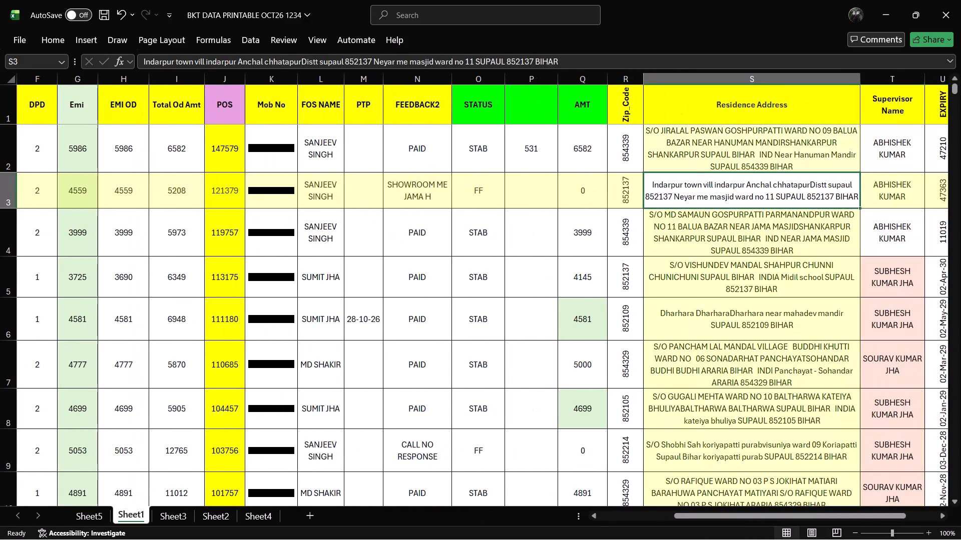
key("Left")
key("Left")
key("Left")
key("Left")
key("Left")
key("Left")
key("Left")
key("Left")
key("Left")
key("Left")
key("Left")
key("Left")
key("Left")
key("Left")
key("Left")
key("Left")
key("Left")
key("Left")
key("Left")
key("Left")
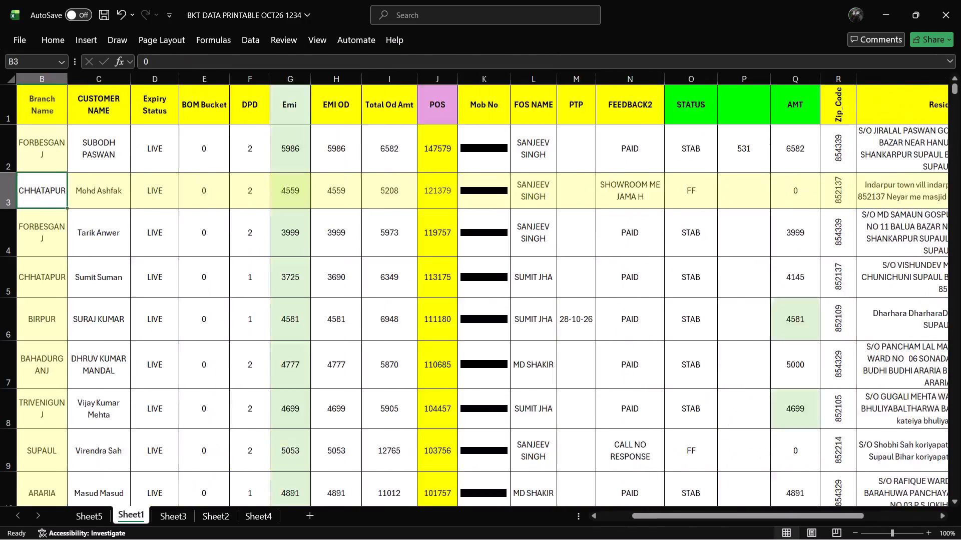
key("Up")
key("Up")
key("Up")
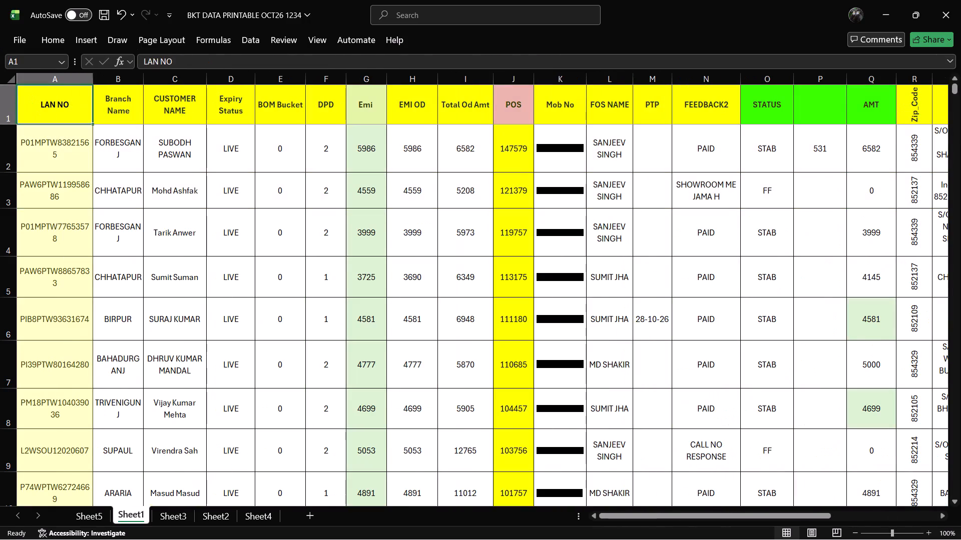
Review the Sheet1 column headers from LAN NO through Supervisor Name.
key("Right")
key("Right")
key("Right")
key("Right")
key("Right")
key("Right")
key("Right")
key("Right")
key("Right")
key("Right")
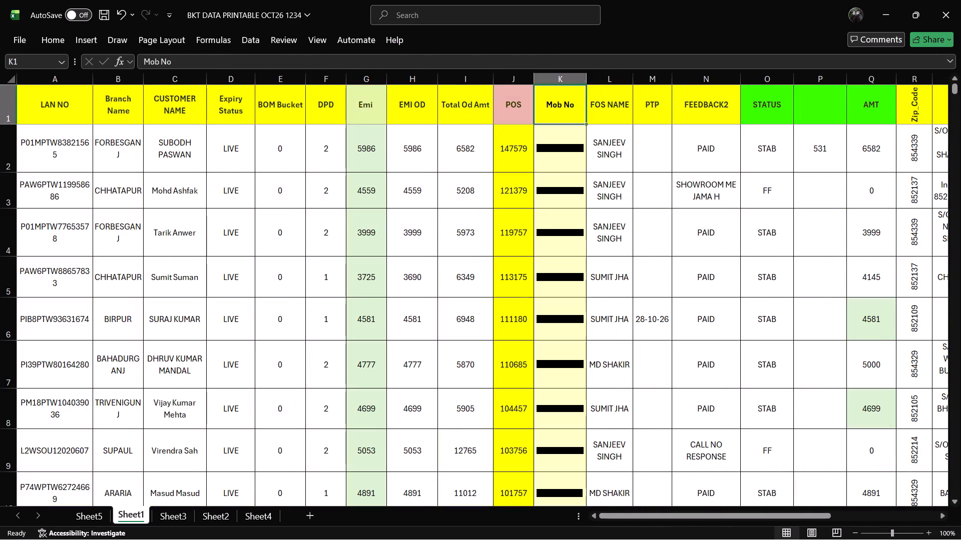
key("Right")
key("Right")
key("Right")
key("Right")
key("Right")
key("Right")
key("Right")
key("Right")
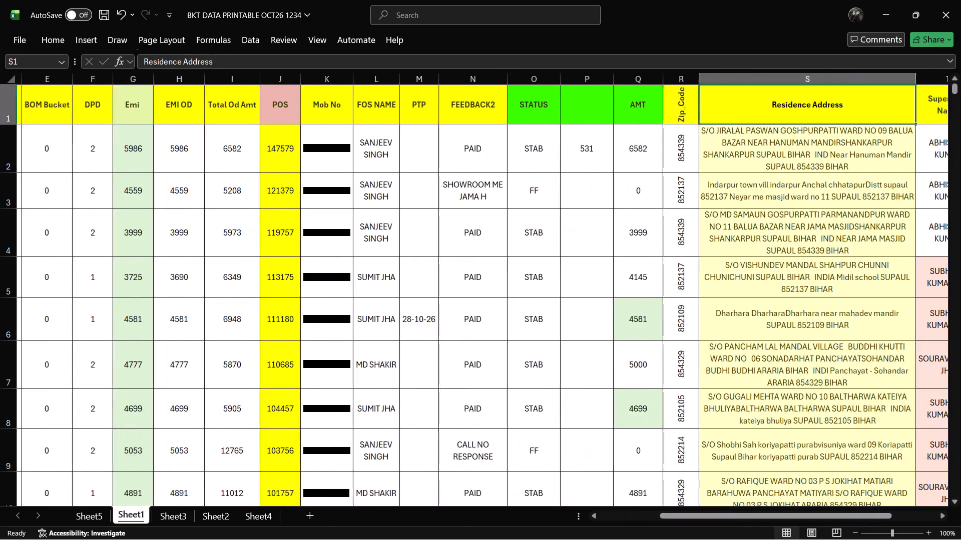
key("Right")
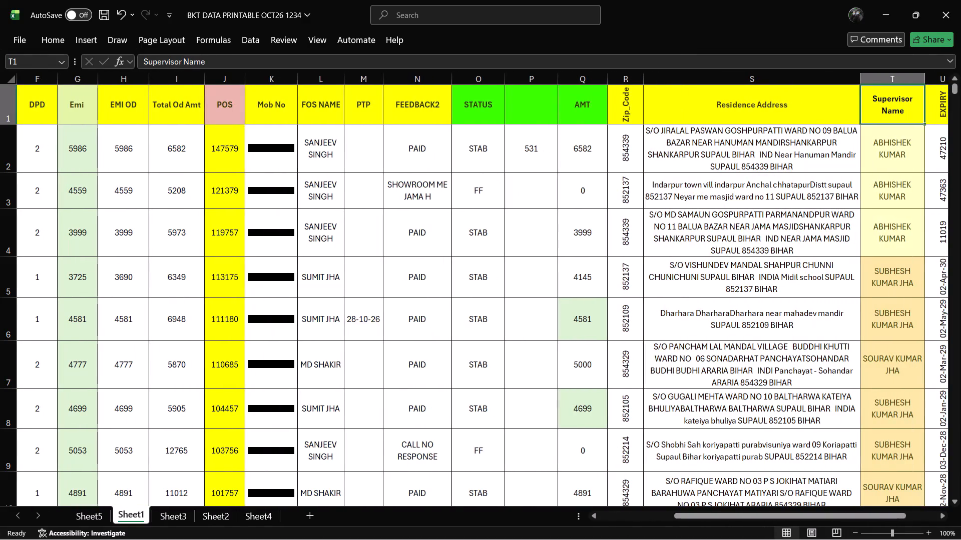
Delete the VLOOKUP column P between STATUS and AMT on Sheet1.
left_click(541, 76)
right_click(541, 76)
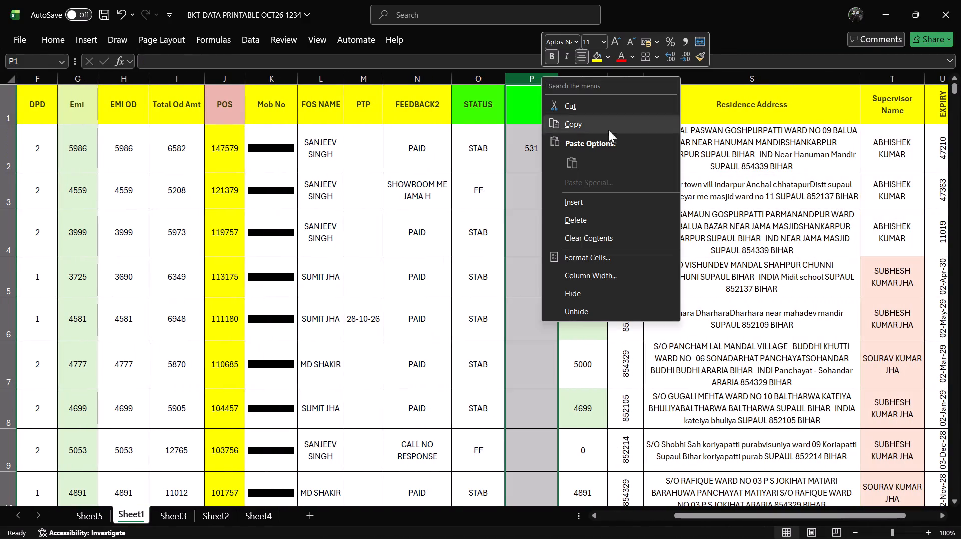
left_click(592, 221)
left_click(648, 235)
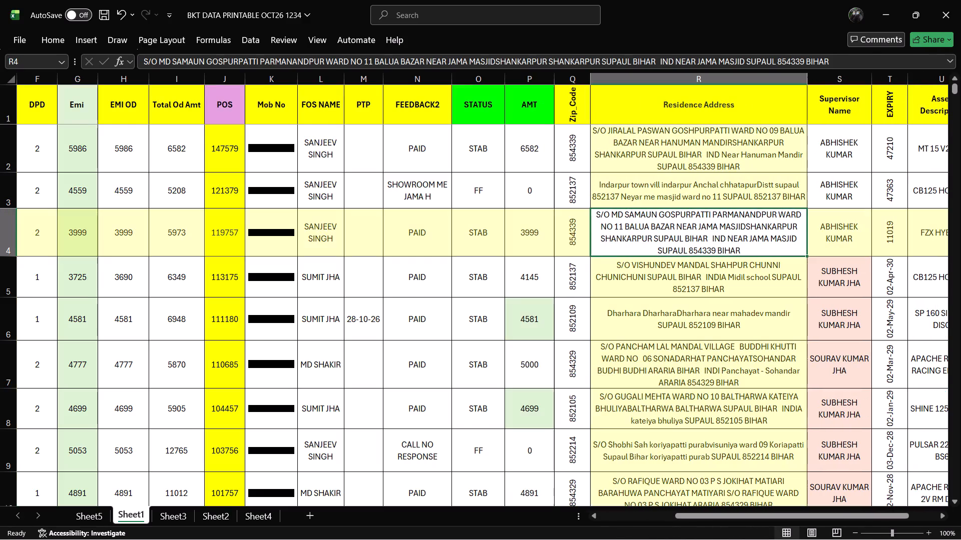
Check the AMT and STATUS columns on Sheet1, and look back along row 3 to LAN NO.
left_click(523, 109)
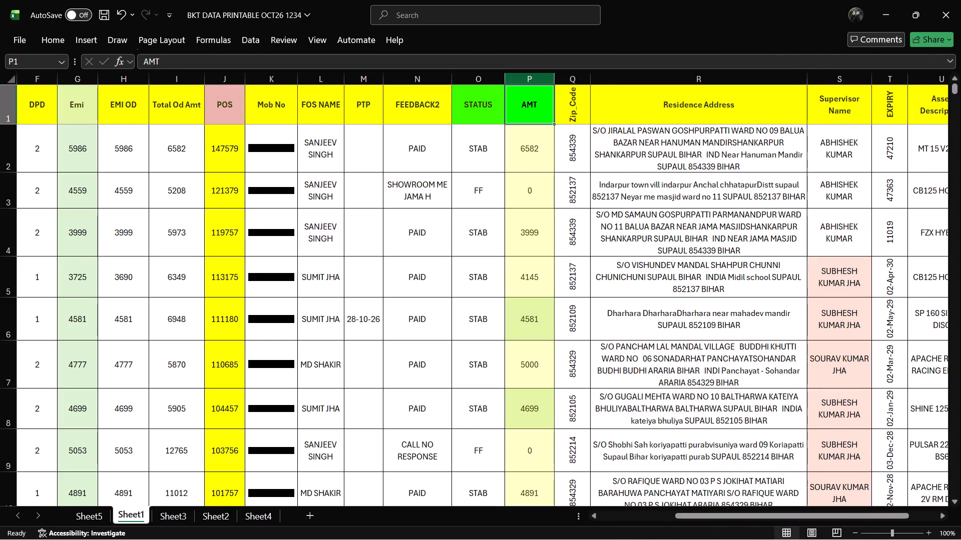
left_click(527, 84)
left_click(469, 190)
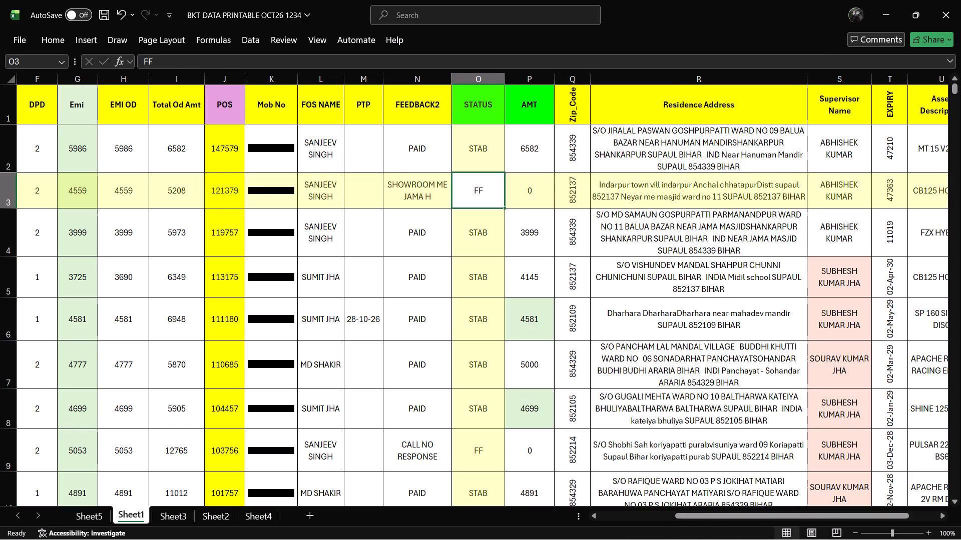
key("Left")
key("Left")
key("Left")
key("Left")
key("Left")
key("Left")
key("Left")
key("Left")
key("Left")
key("Left")
key("Left")
key("Left")
key("Left")
key("Left")
key("Left")
key("Left")
key("Left")
key("Left")
key("Left")
key("Left")
Examine the row 3 record on Sheet1 field by field, from Branch Name past Asset Description.
key("Right")
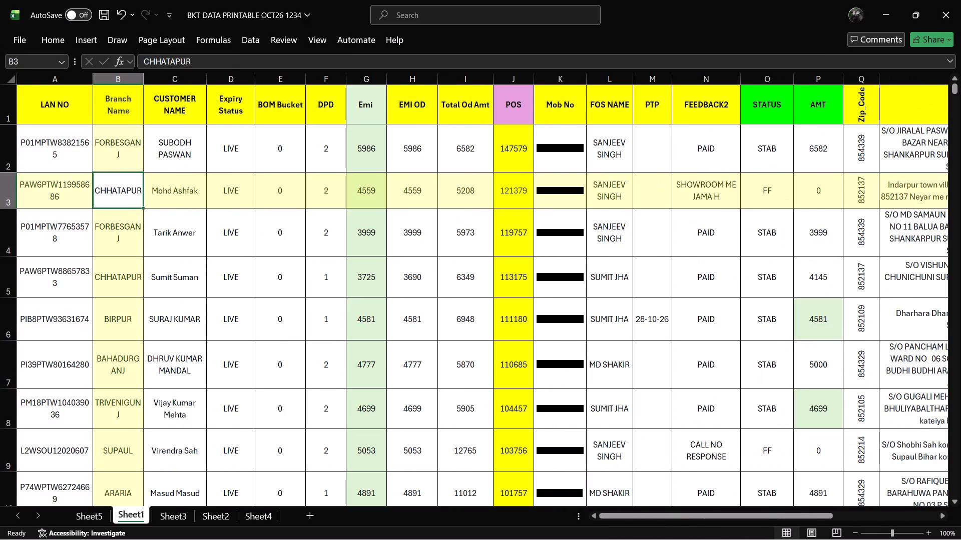
key("Right")
key("Right")
key("Right")
key("Right")
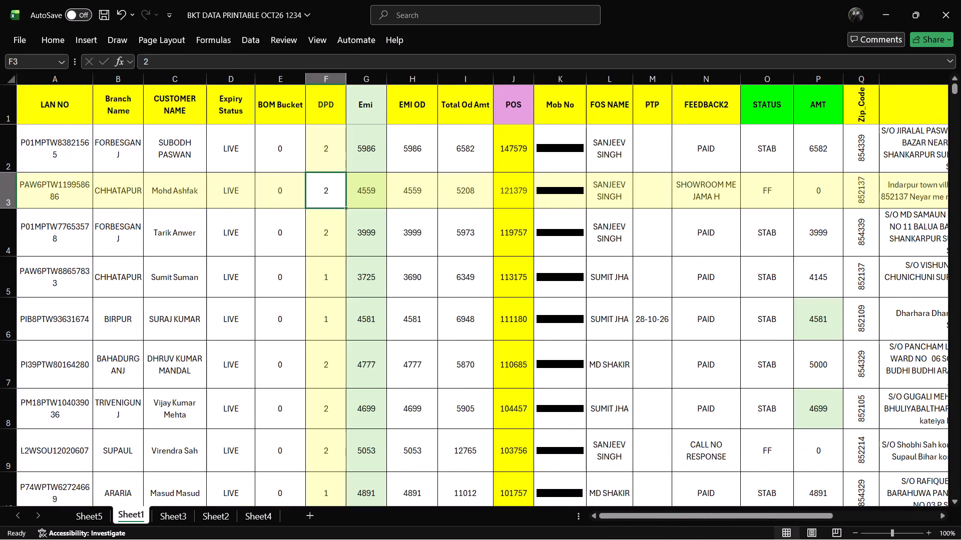
key("Right")
key("Right")
key("Right")
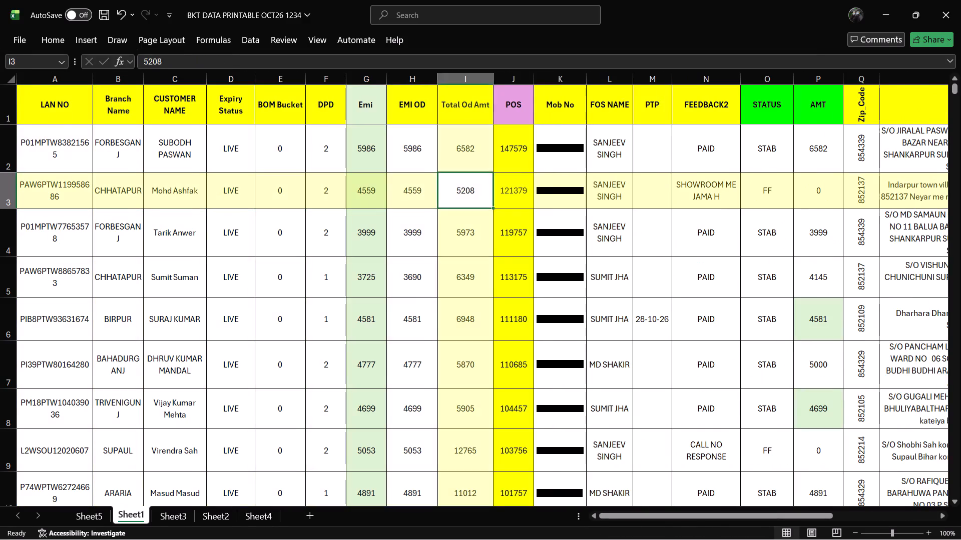
key("Right")
key("Right")
key("Right")
key("Right")
key("Right")
key("Right")
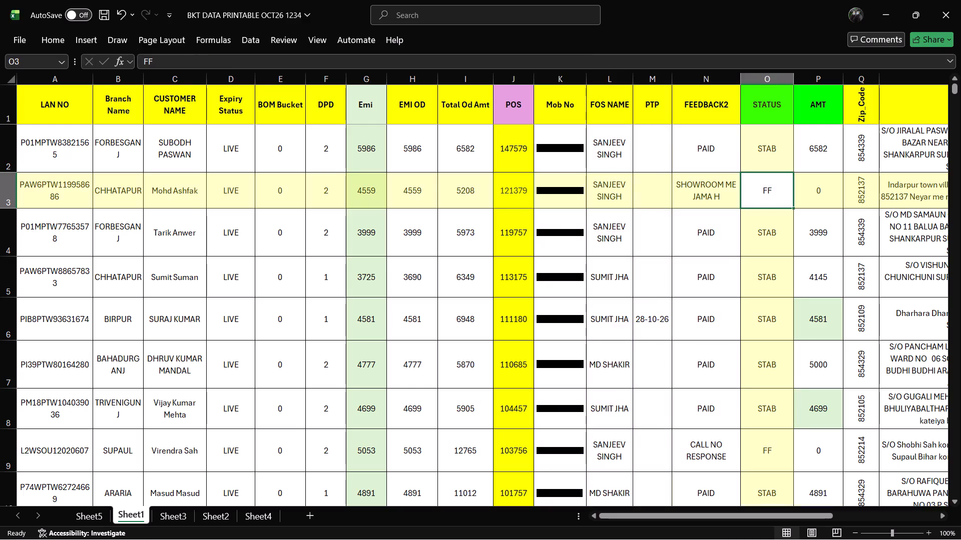
key("Right")
key("Right")
key("Right")
key("Right")
key("Right")
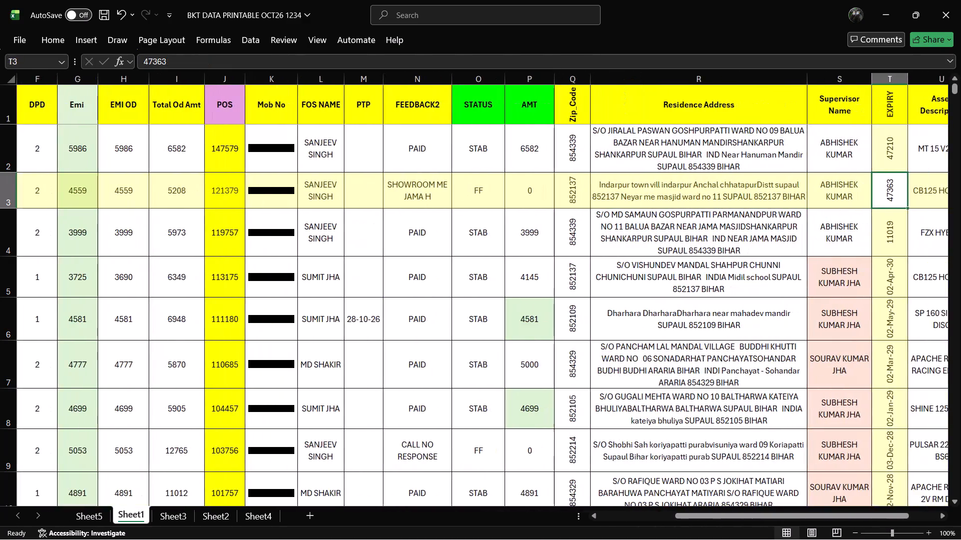
key("Right")
key("Right")
key("Right")
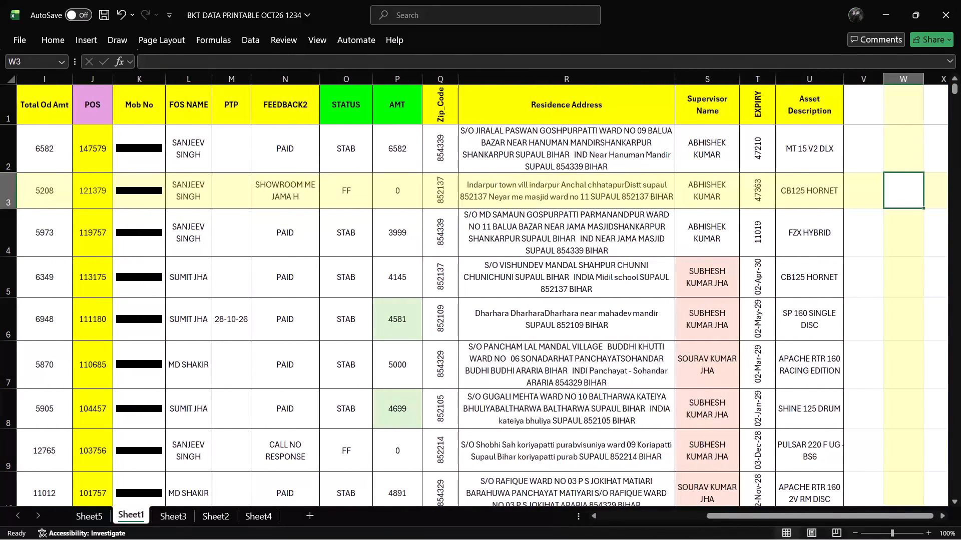
Look back across the Sheet1 columns from Asset Description to the first record in the LAN NO column.
key("Left")
key("Left")
key("Left")
key("Left")
key("Left")
key("Left")
key("Left")
key("Left")
key("Left")
key("Left")
key("Left")
key("Left")
key("Left")
key("Left")
key("Left")
key("Left")
key("Left")
key("Left")
key("Left")
key("Left")
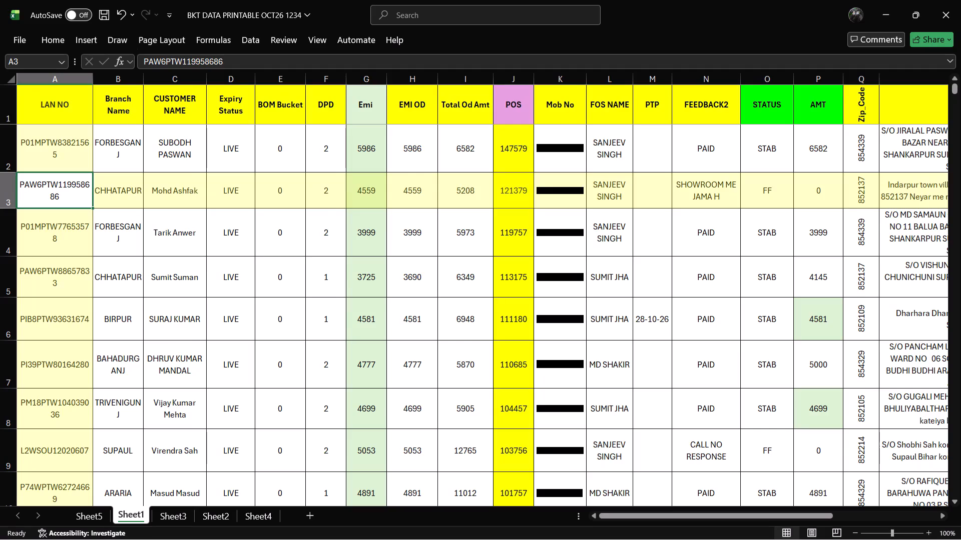
key("Up")
key("Up")
key("Up")
key("Up")
key("Up")
key("Up")
key("Up")
key("Up")
key("Up")
key("Up")
key("Up")
key("Up")
key("Up")
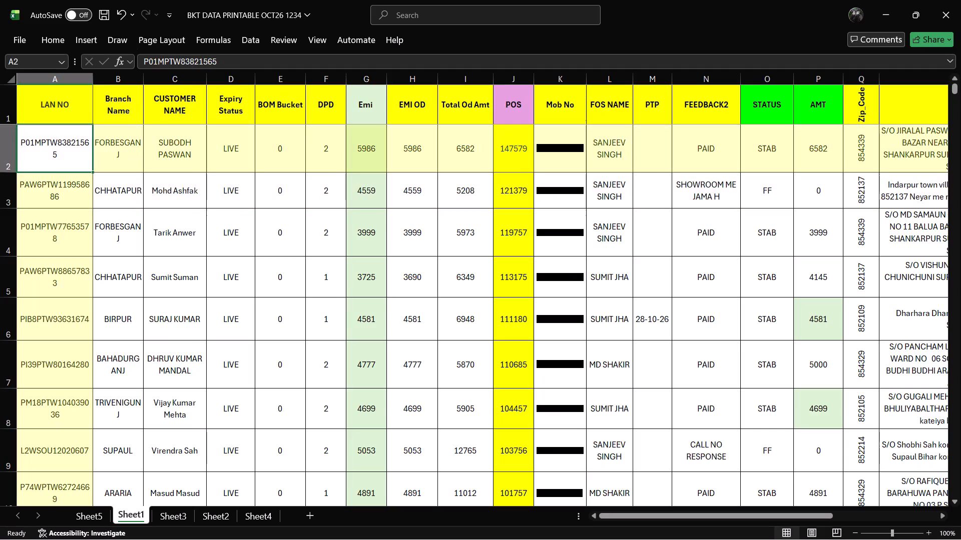
Examine the Sheet1 header row across its full width, from LAN NO through DPD and STATUS to beyond Asset Description.
key("Right")
key("Right")
key("Right")
key("Right")
key("Right")
key("Right")
key("Right")
key("Right")
key("Right")
key("Right")
key("Right")
key("Right")
key("Right")
key("Right")
key("Right")
key("Right")
key("Right")
key("Right")
key("Right")
key("Right")
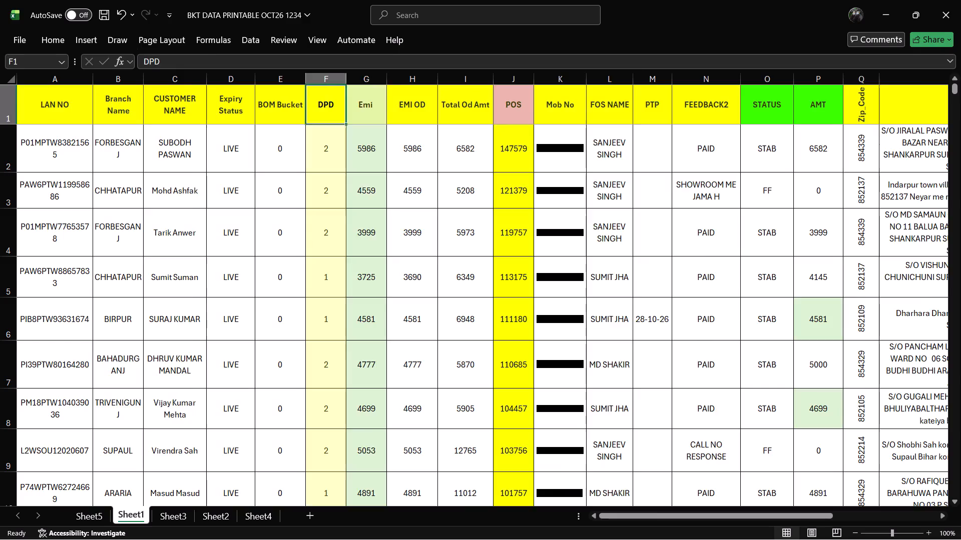
key("Right")
key("Right")
key("Right")
key("Right")
key("Right")
key("Right")
key("Right")
key("Right")
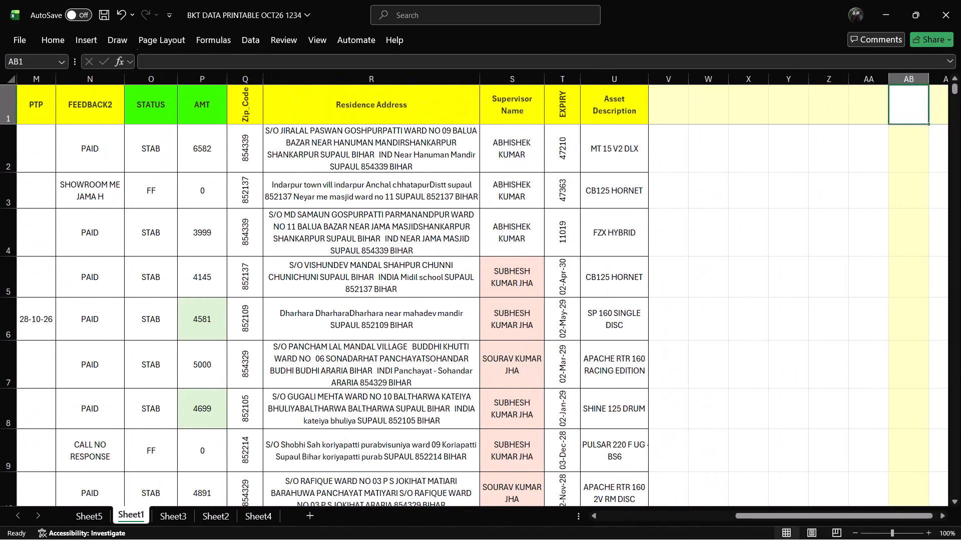
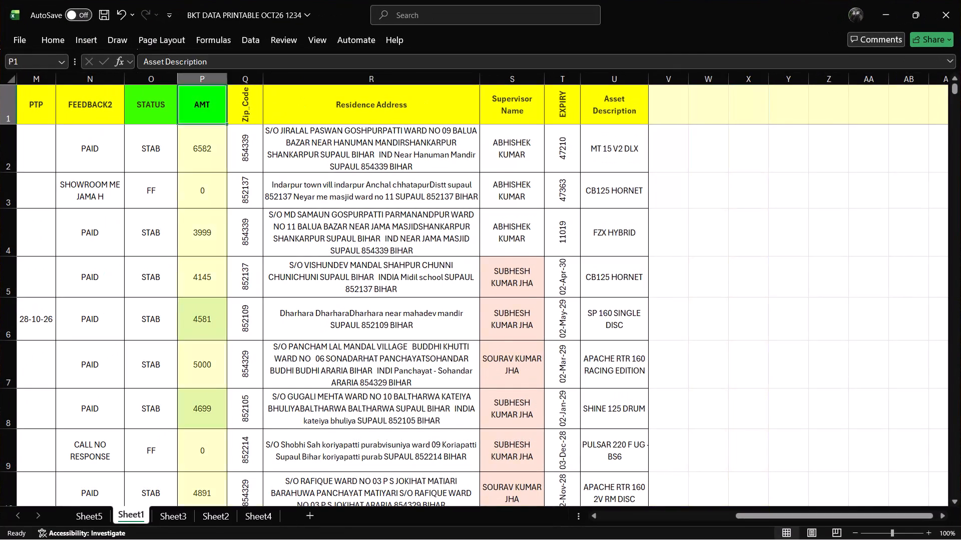
Examine the Sheet1 column headers one by one again, from Branch Name through POS and Zip_Code to past Asset Description.
key("Right")
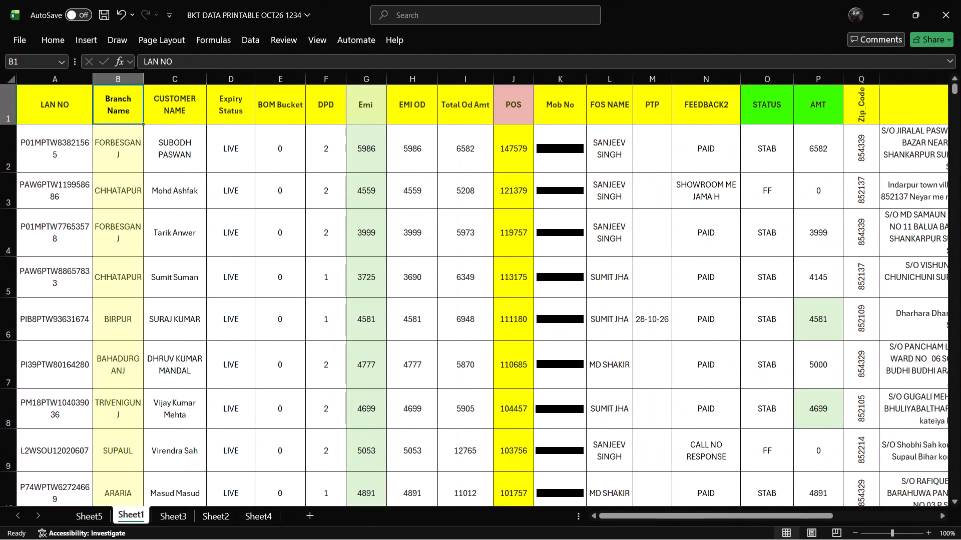
key("Right")
key("Right")
key("Right")
key("Right")
key("Right")
key("Right")
key("Right")
key("Right")
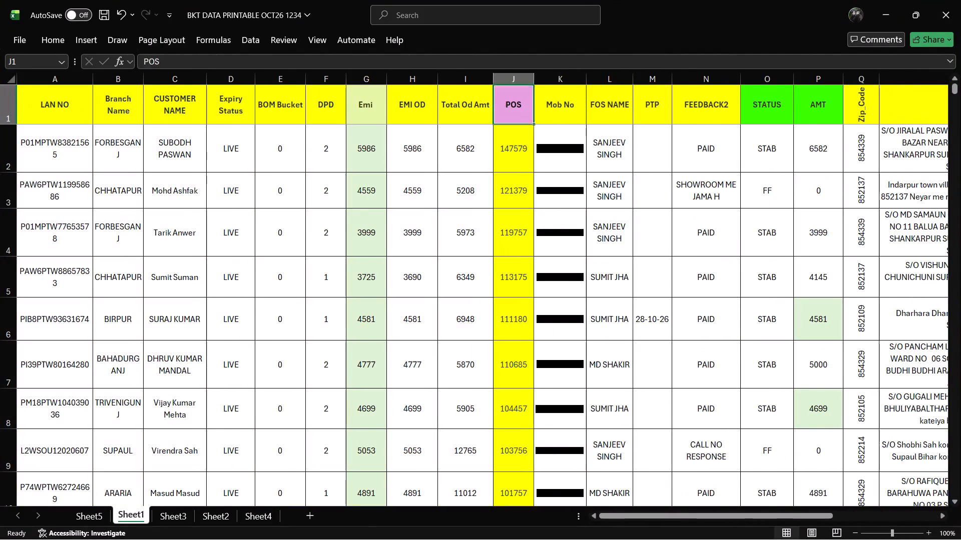
key("Right")
key("Right")
key("Right")
key("Right")
key("Right")
key("Right")
key("Right")
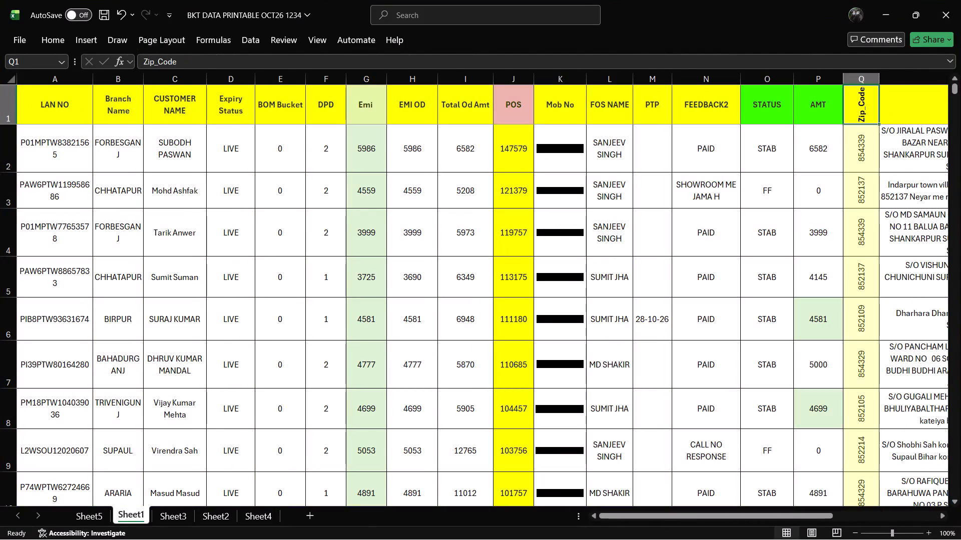
key("Right")
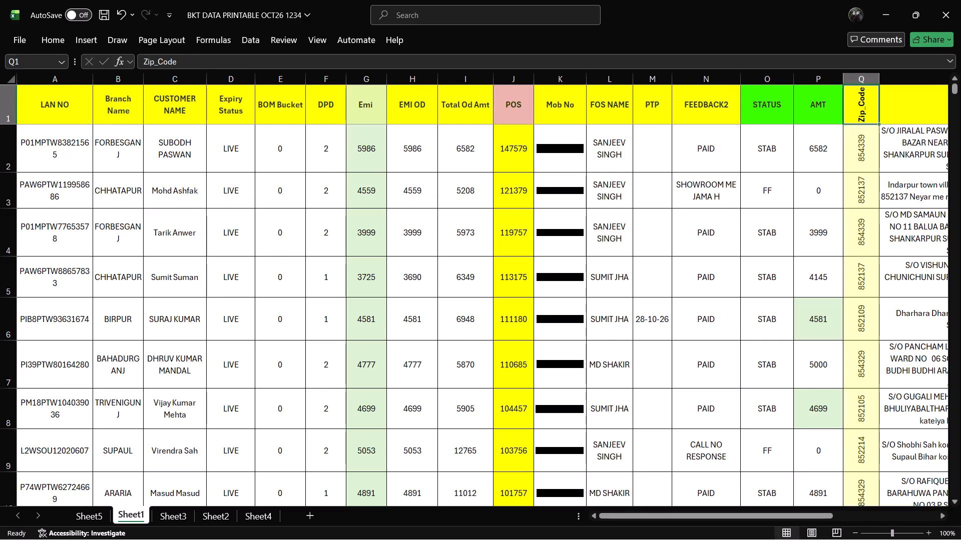
key("Right")
key("Right")
key("Right")
key("Right")
key("Right")
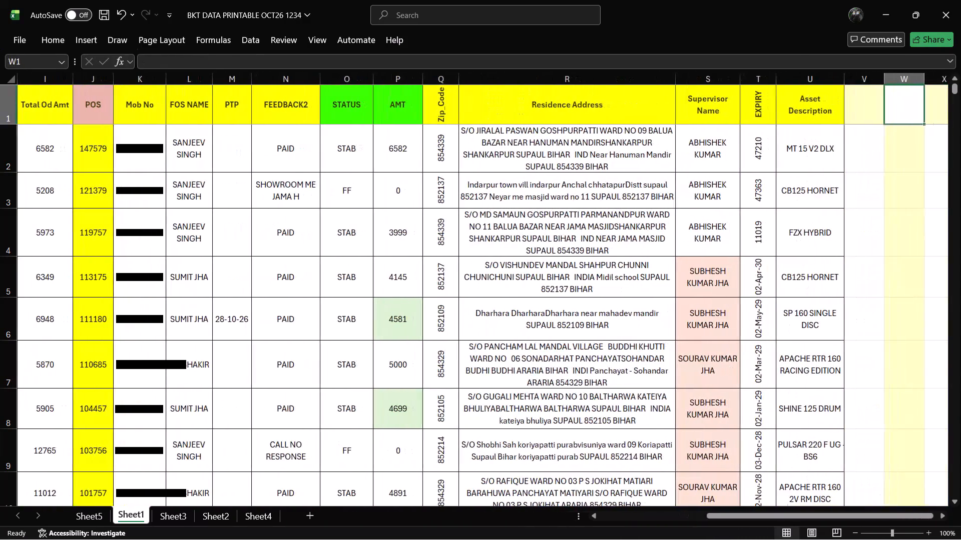
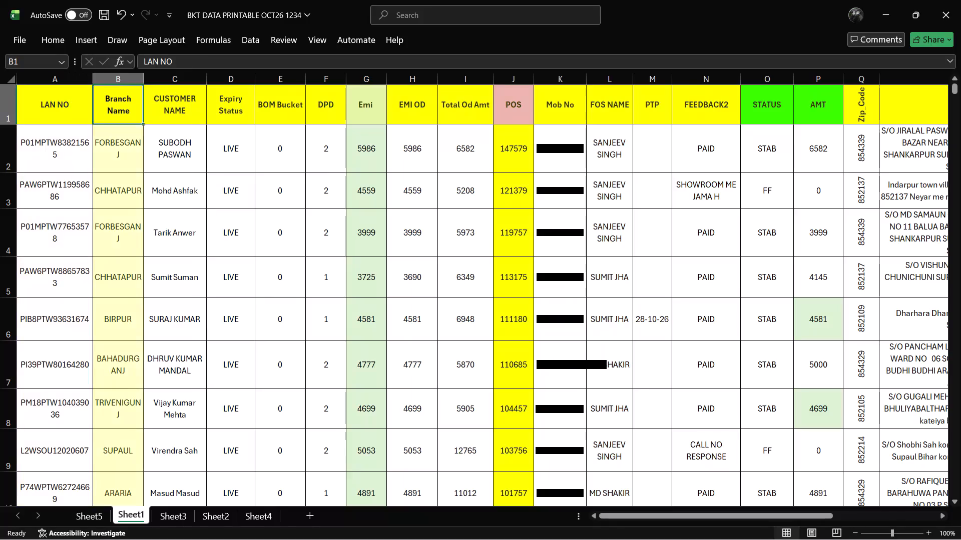
Examine the Sheet1 column headers one by one from CUSTOMER NAME through Total Od Amt and STATUS to past Asset Description.
key("Right")
key("Right")
key("Right")
key("Right")
key("Right")
key("Right")
key("Right")
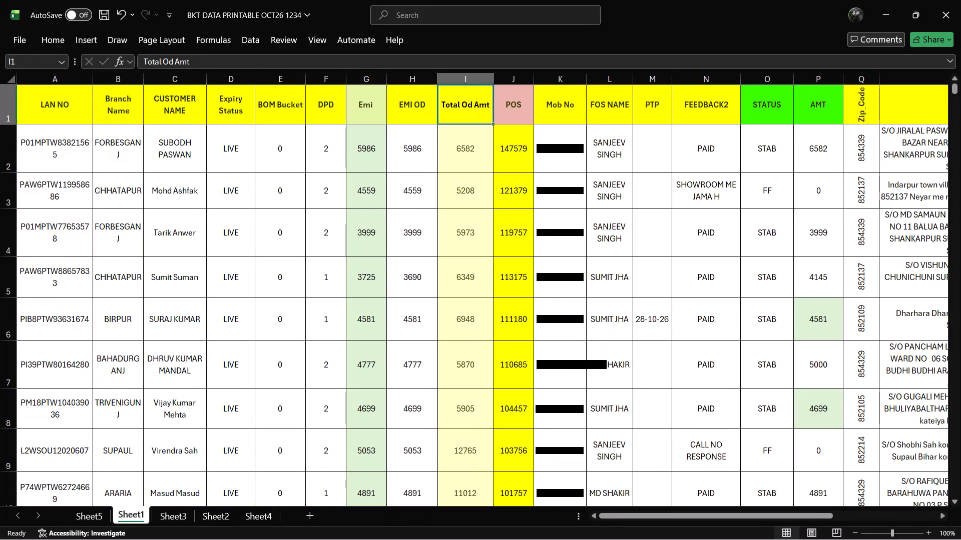
key("Right")
key("Right")
key("Right")
key("Right")
key("Right")
key("Right")
key("Right")
key("Right")
key("Right")
key("Right")
key("Right")
key("Right")
key("Right")
key("Right")
key("Right")
key("Right")
key("Right")
key("Right")
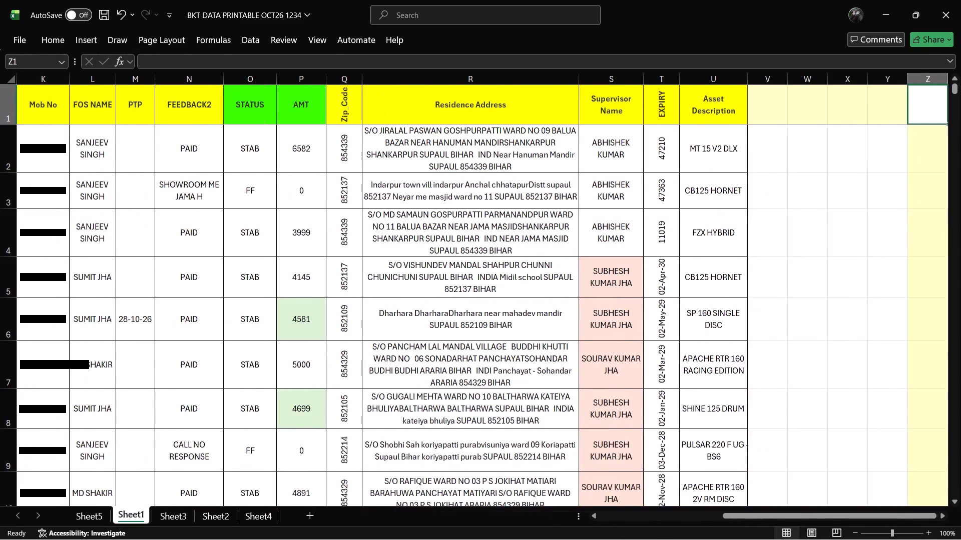
key("Right")
key("Right")
key("Right")
key("Right")
Review the Sheet1 header row in reverse, back to the LAN NO column.
key("Left")
key("Left")
key("Left")
key("Left")
key("Left")
key("Left")
key("Left")
key("Left")
key("Left")
key("Left")
key("Left")
key("Left")
key("Left")
key("Left")
key("Left")
key("Left")
key("Left")
key("Left")
key("Left")
key("Left")
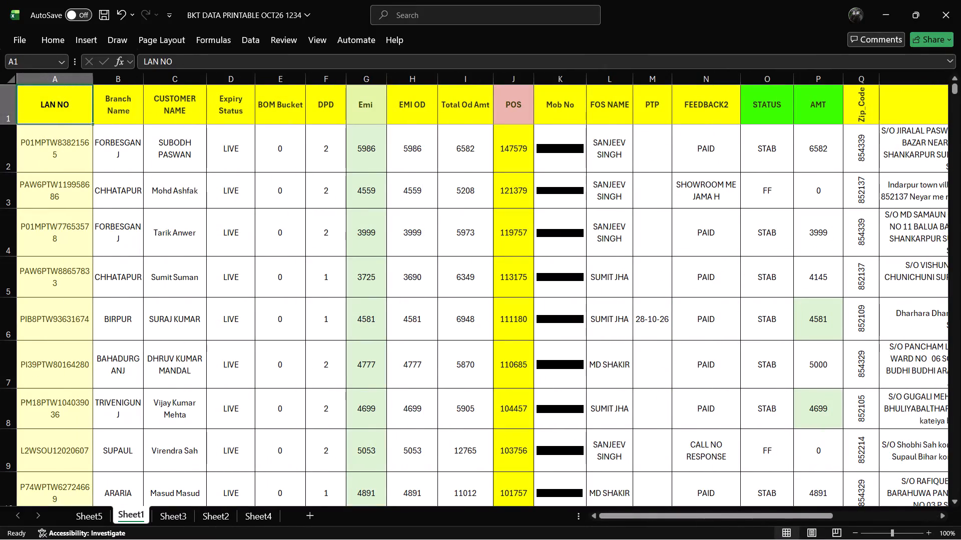
Examine the Sheet1 headers from LAN NO to DPD and return to LAN NO.
key("Right")
key("Right")
key("Right")
key("Right")
key("Right")
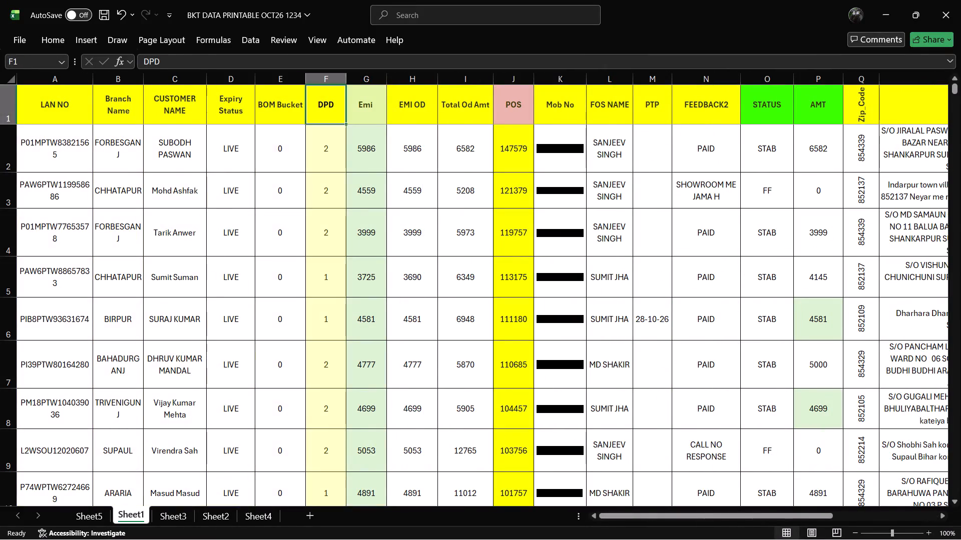
key("Left")
key("Left")
key("Left")
key("Left")
key("Left")
key("Left")
key("Left")
key("Left")
key("Left")
key("Left")
key("Left")
key("Left")
key("Left")
key("Left")
key("Left")
key("Left")
key("Left")
key("Left")
key("Left")
key("Left")
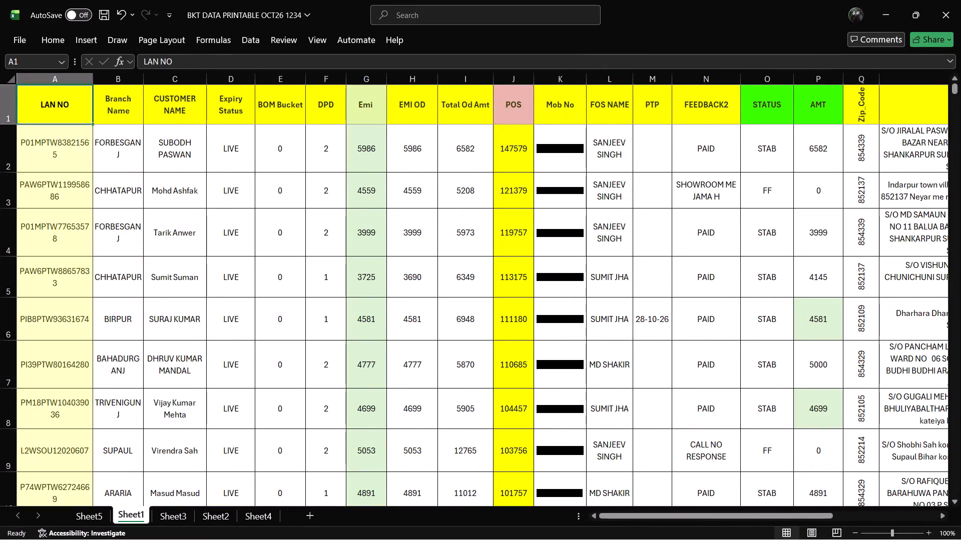
Examine the Sheet1 column headers again, starting with Branch Name and CUSTOMER NAME.
key("Right")
key("Right")
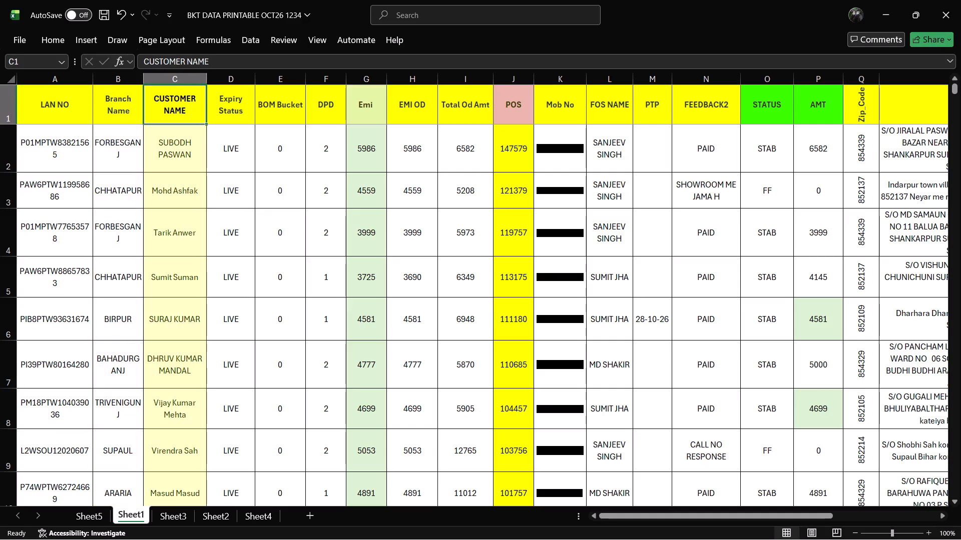
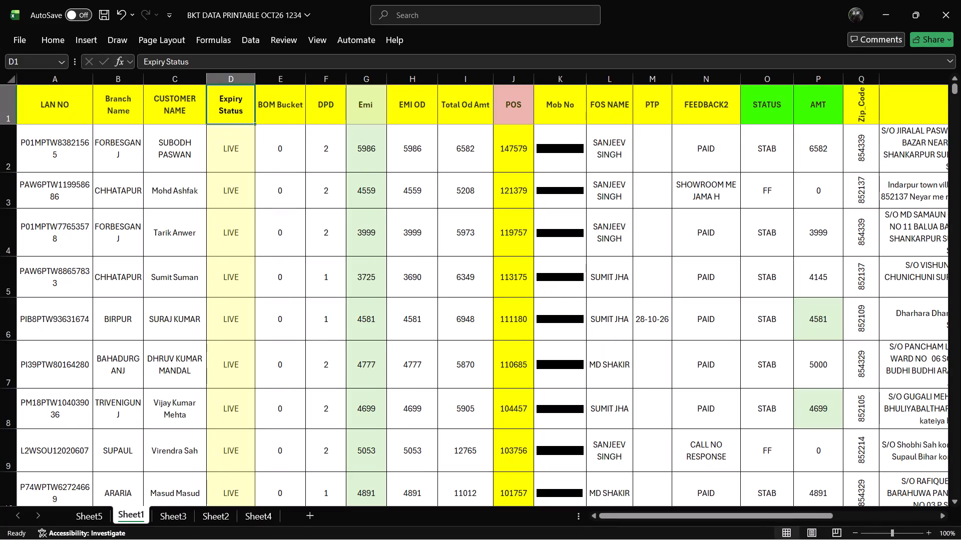
Examine the first few entries under the CUSTOMER NAME header on Sheet1 and return to that header.
key("Left")
key("Up")
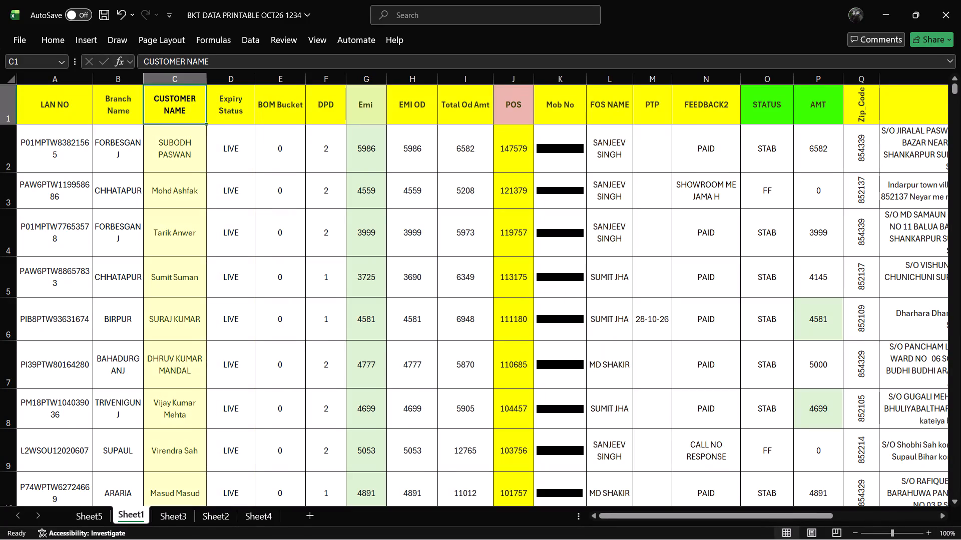
key("Down")
key("Down")
key("Down")
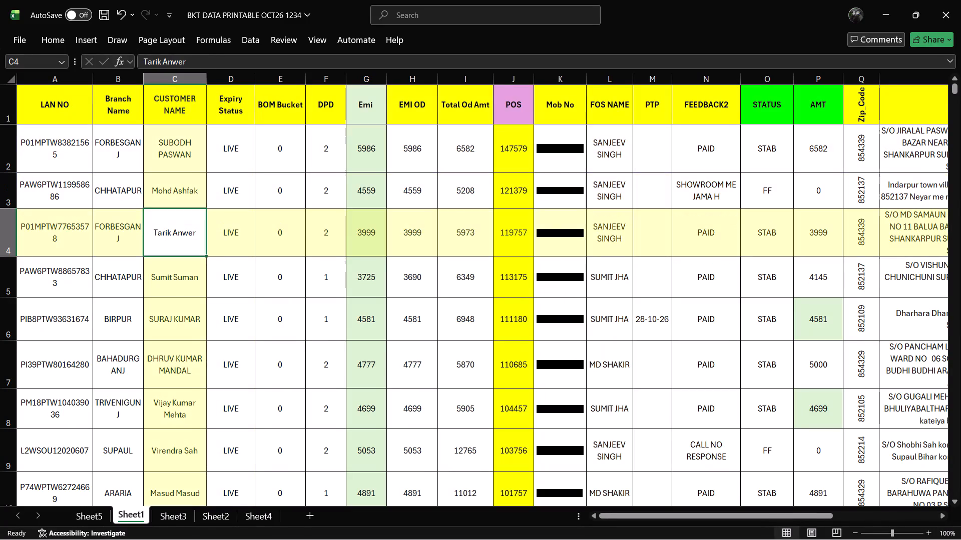
key("Up")
key("Up")
key("Up")
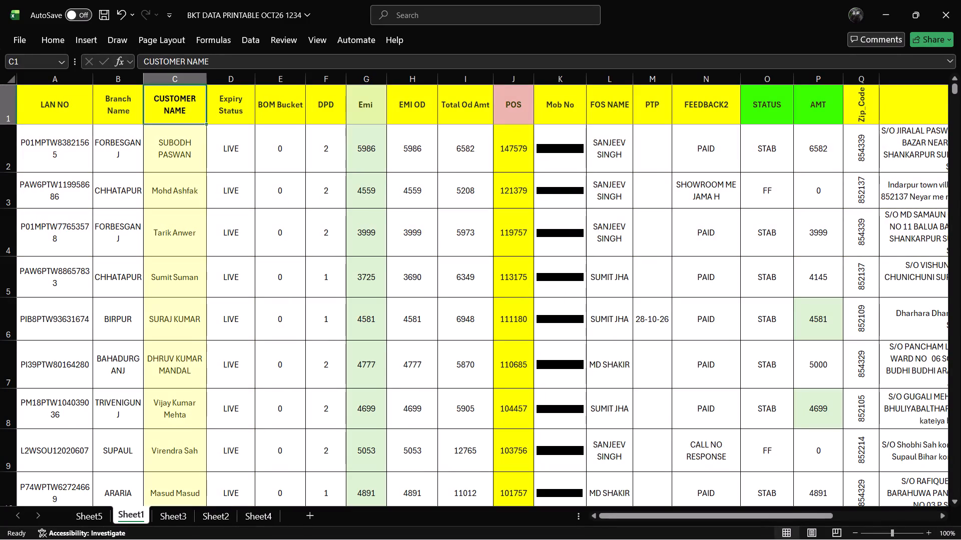